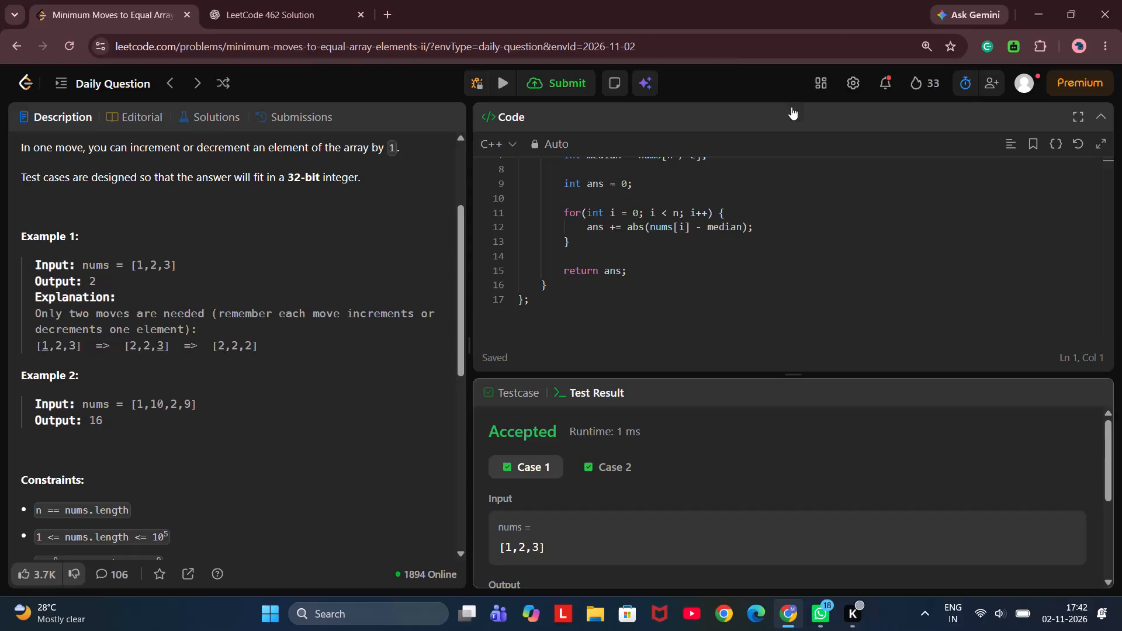
Run the C++ median solution against the sample test cases and collapse the test result pane.
left_click(511, 92)
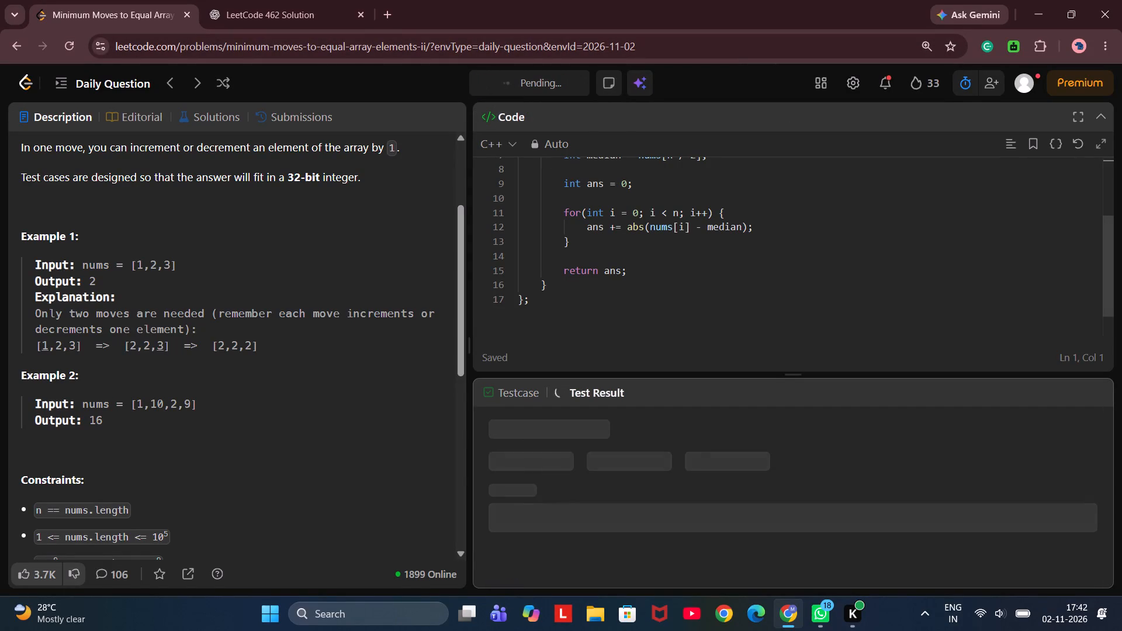
scroll(802, 250, "up", 1)
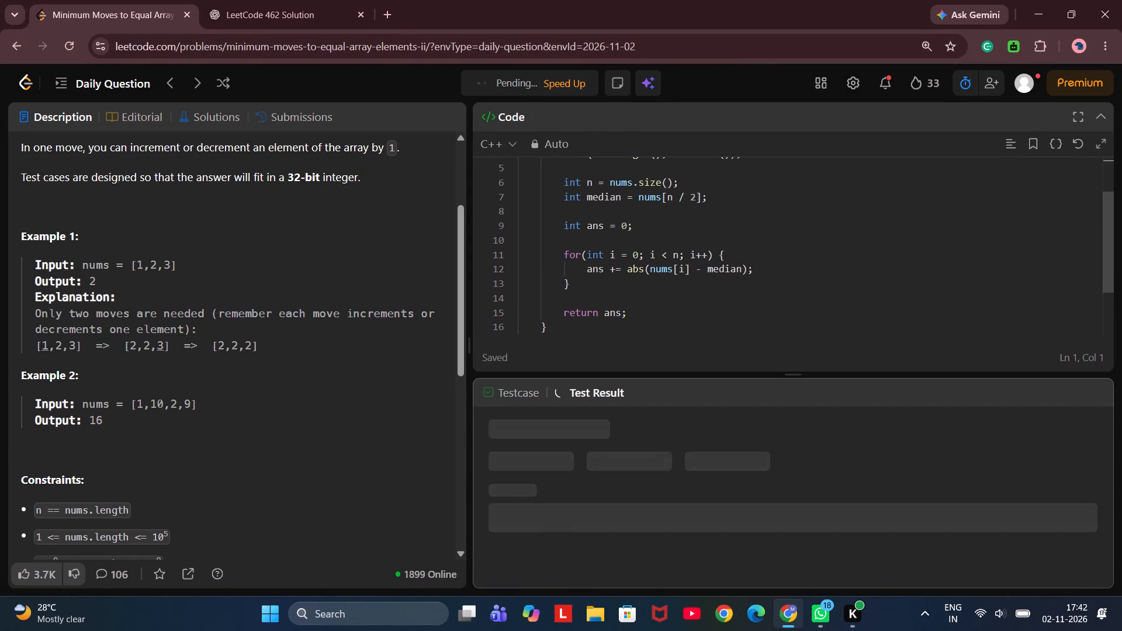
left_click(1107, 387)
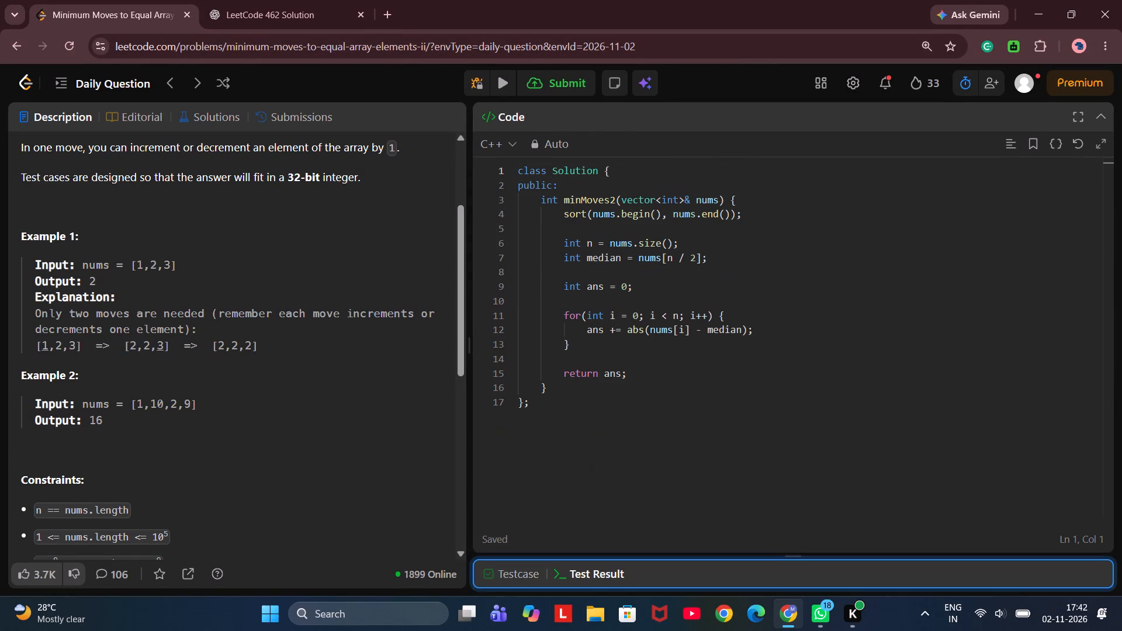
scroll(844, 244, "up", 2)
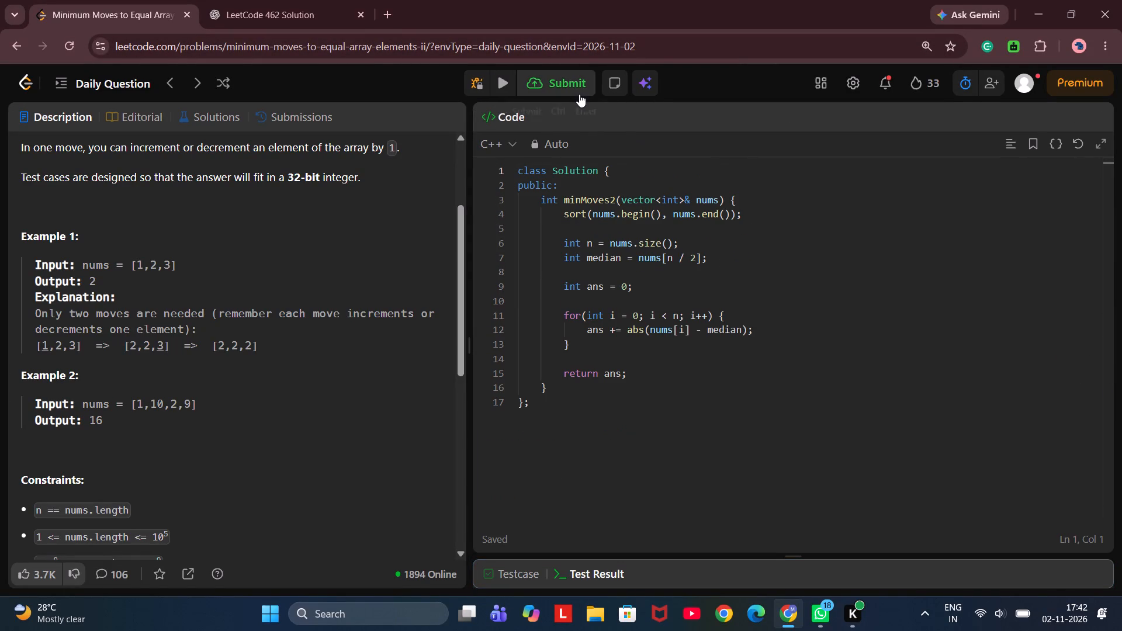
Submit the Minimum Moves to Equal Array Elements II solution and dismiss the daily challenge popup.
left_click(577, 94)
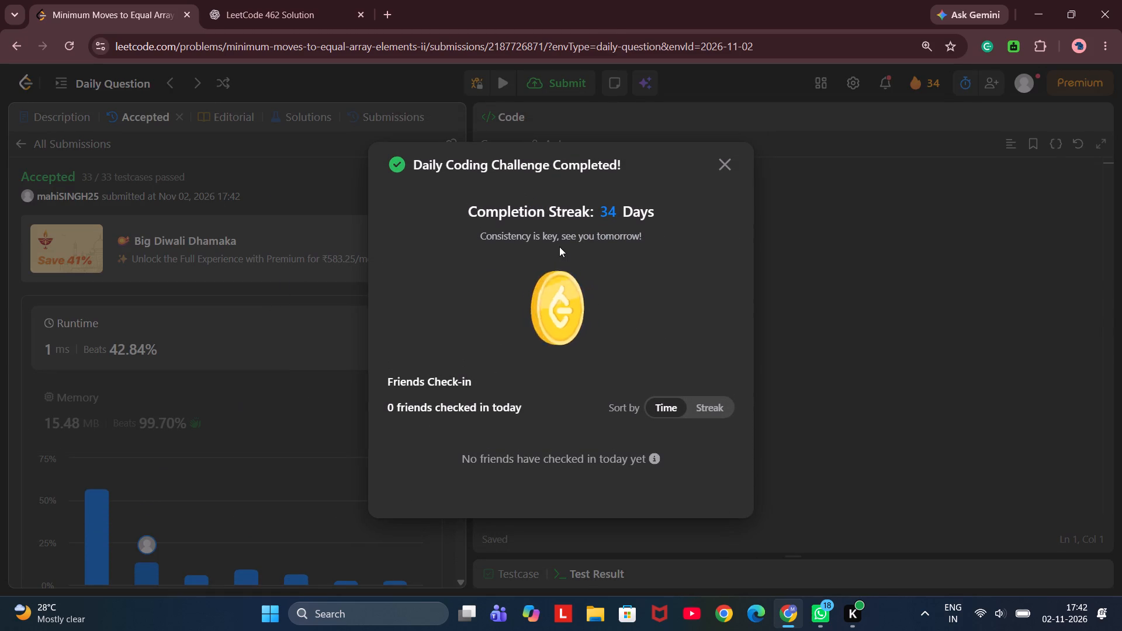
left_click(723, 166)
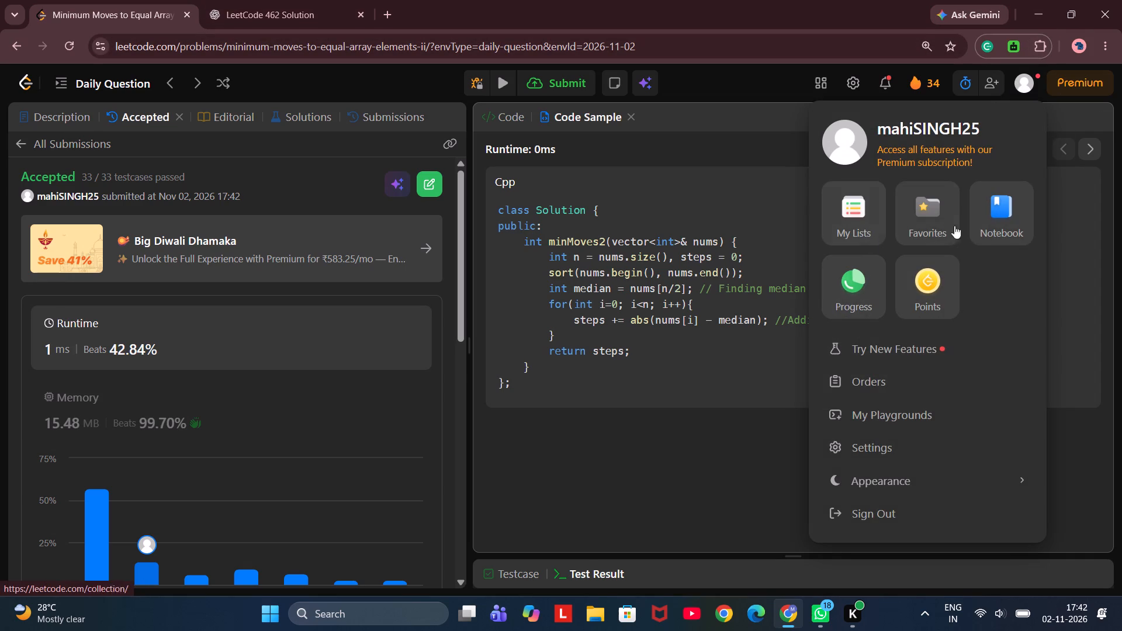
left_click(951, 126)
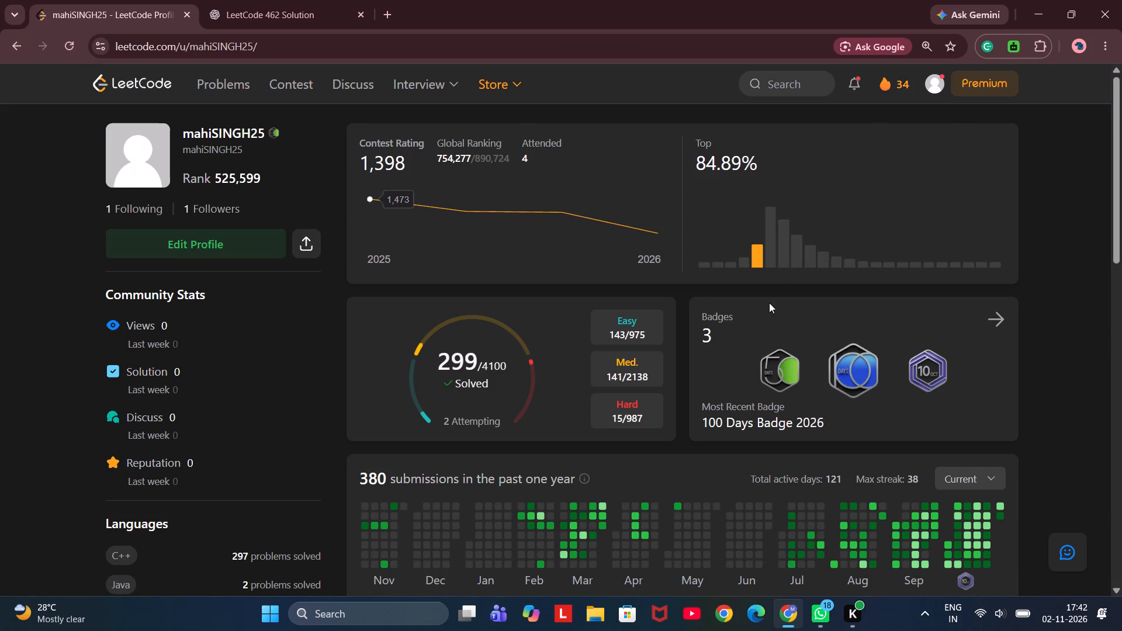
scroll(769, 303, "down", 2)
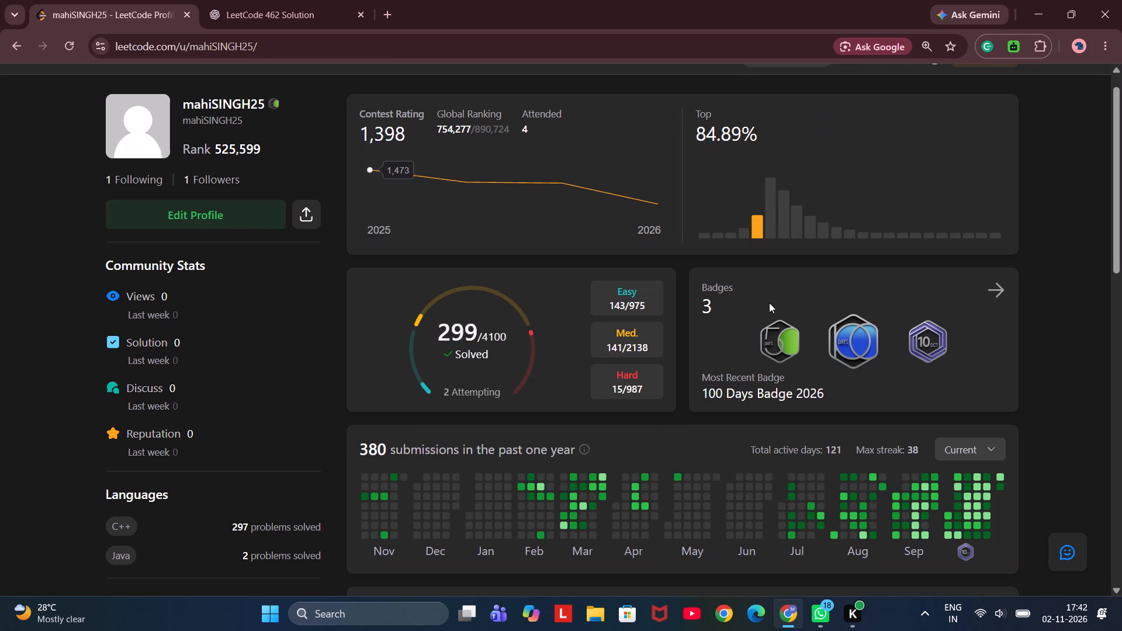
scroll(769, 303, "down", 2)
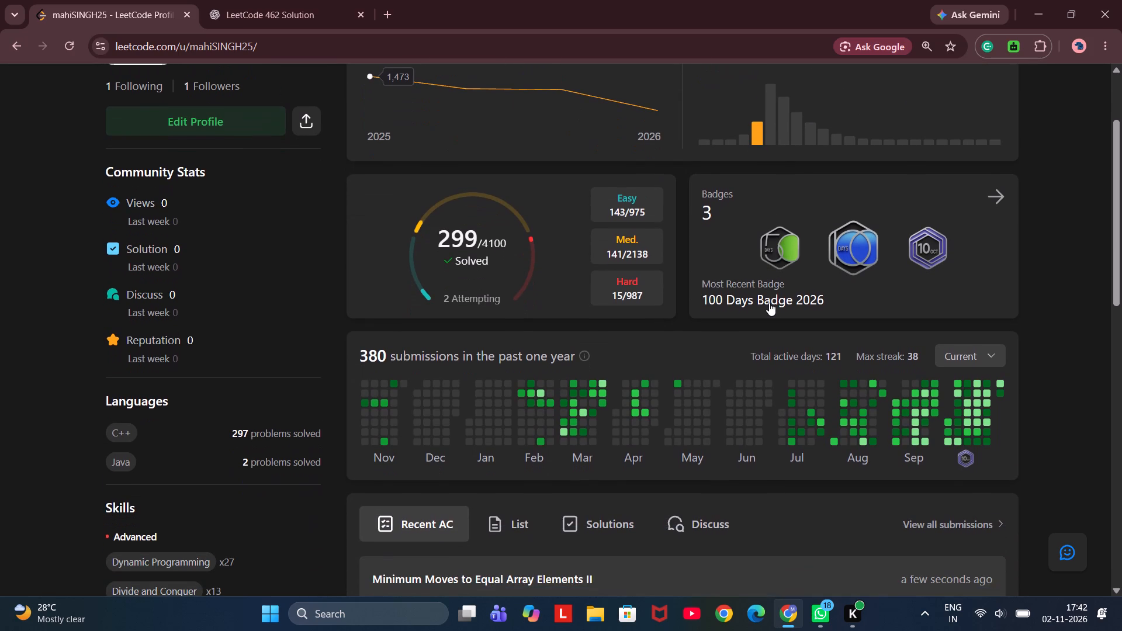
scroll(769, 303, "down", 1)
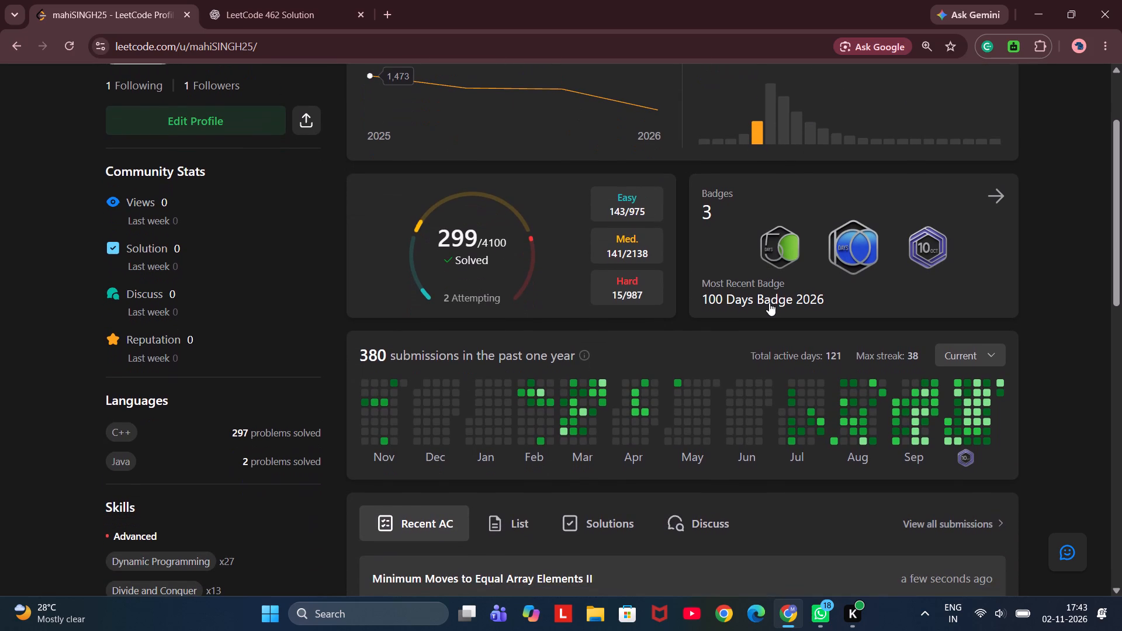
scroll(769, 303, "down", 2)
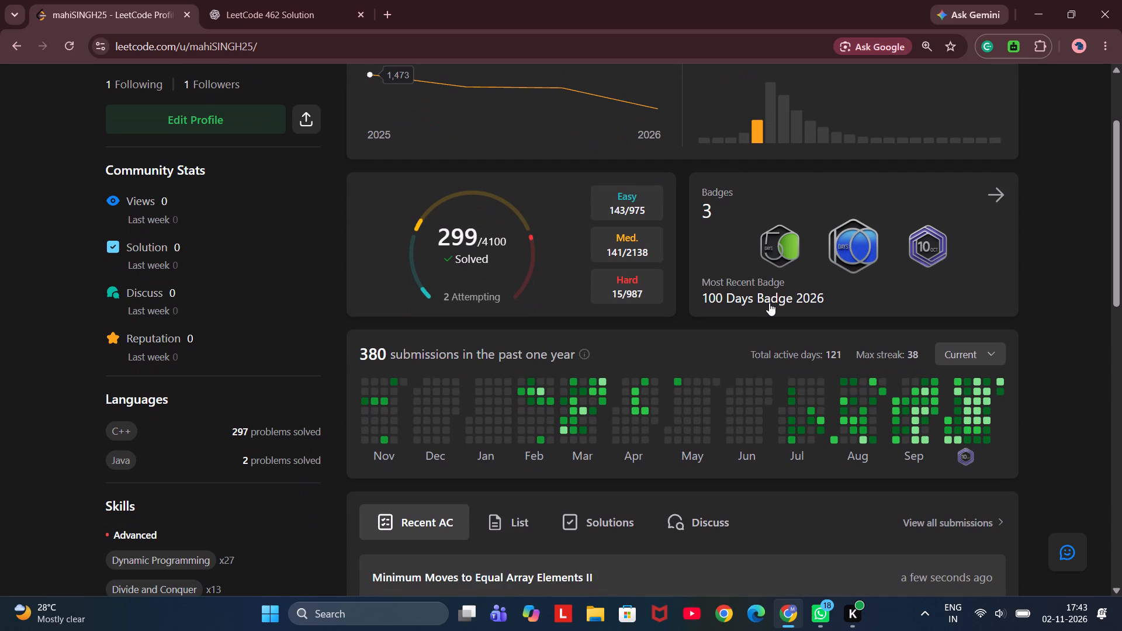
scroll(769, 303, "down", 2)
scroll(763, 380, "down", 2)
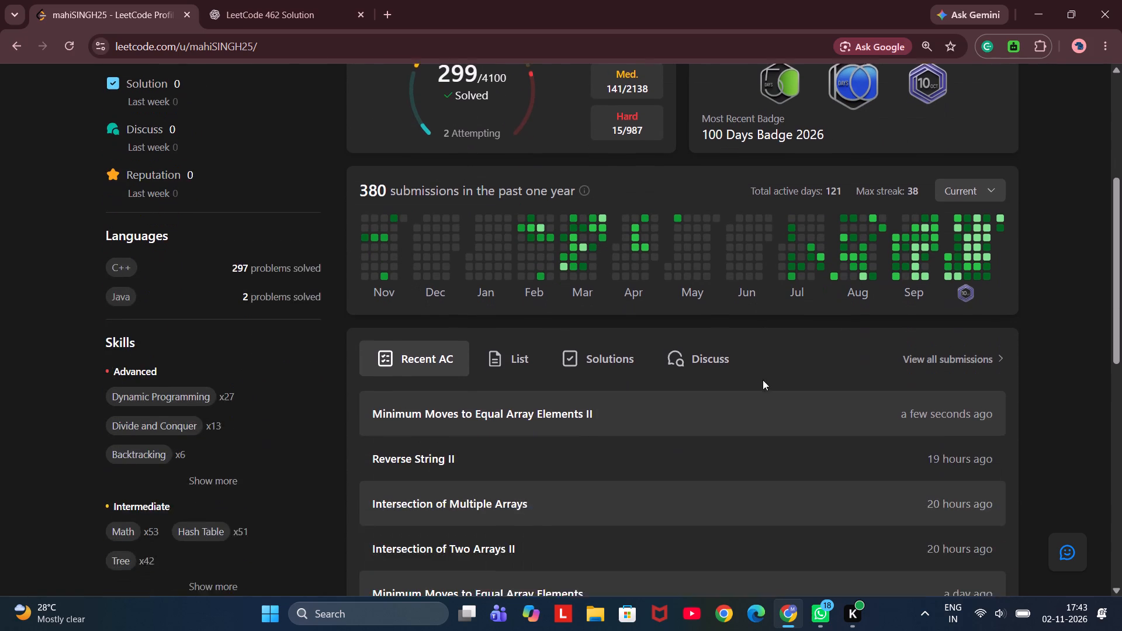
scroll(763, 380, "down", 1)
scroll(763, 380, "up", 3)
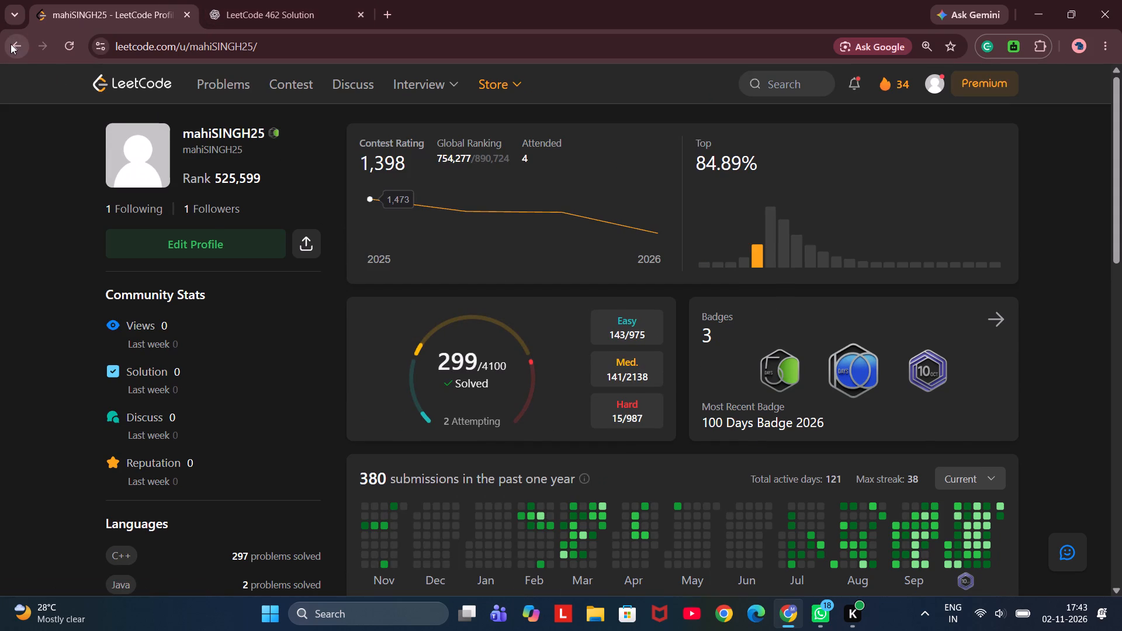
Return to the problem library and open problem 5, Longest Palindromic Substring.
left_click(11, 44)
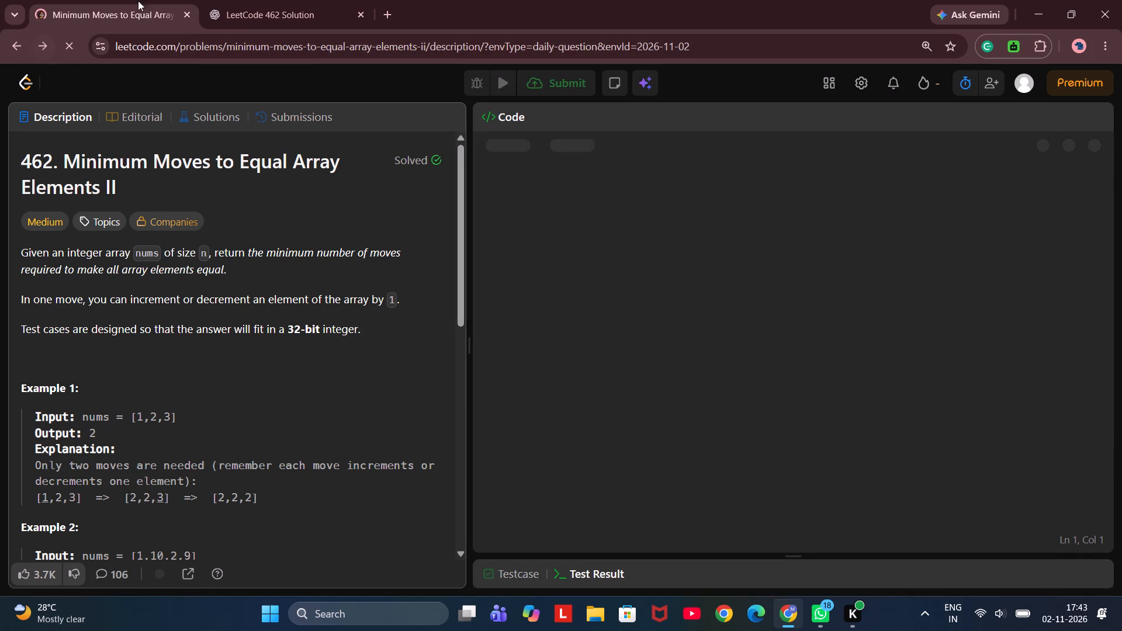
left_click(9, 40)
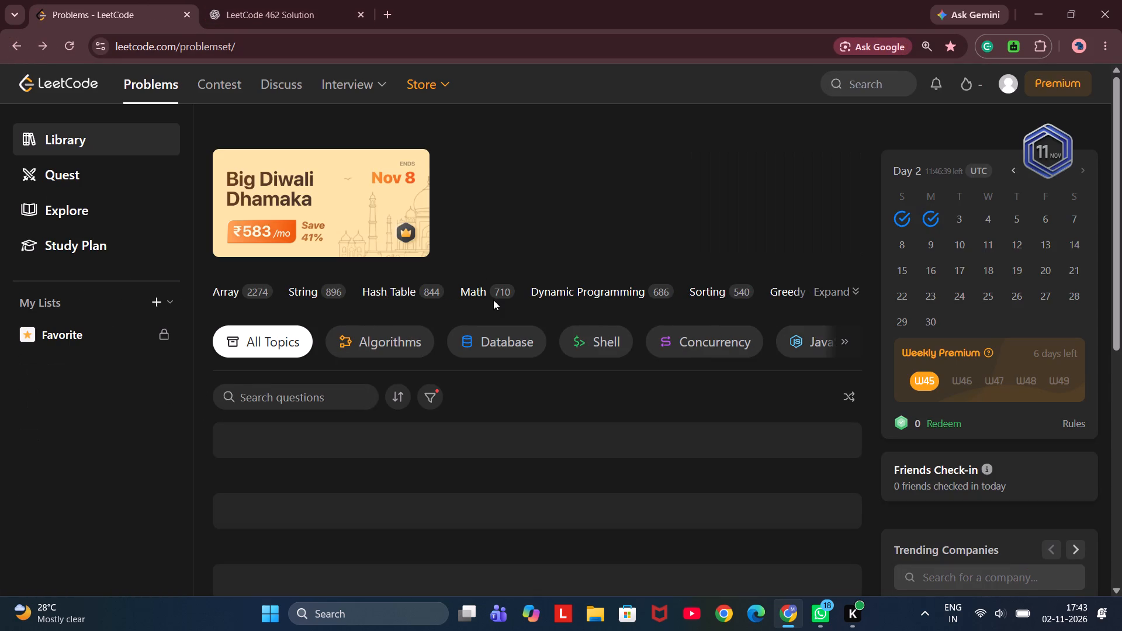
scroll(700, 486, "down", 1)
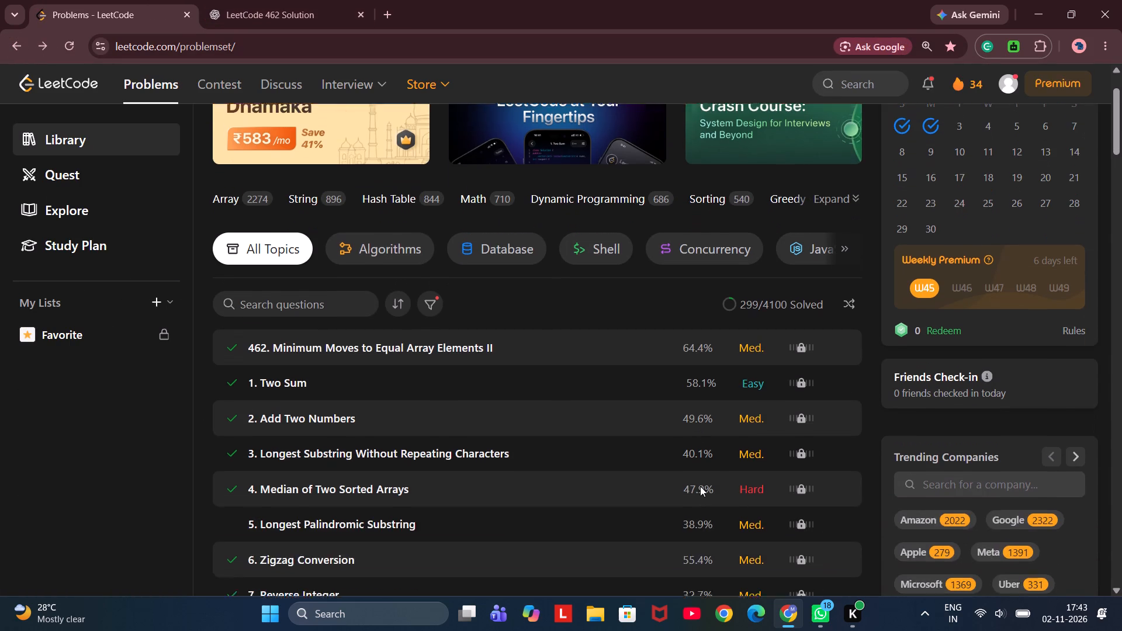
scroll(700, 486, "down", 2)
scroll(700, 486, "up", 1)
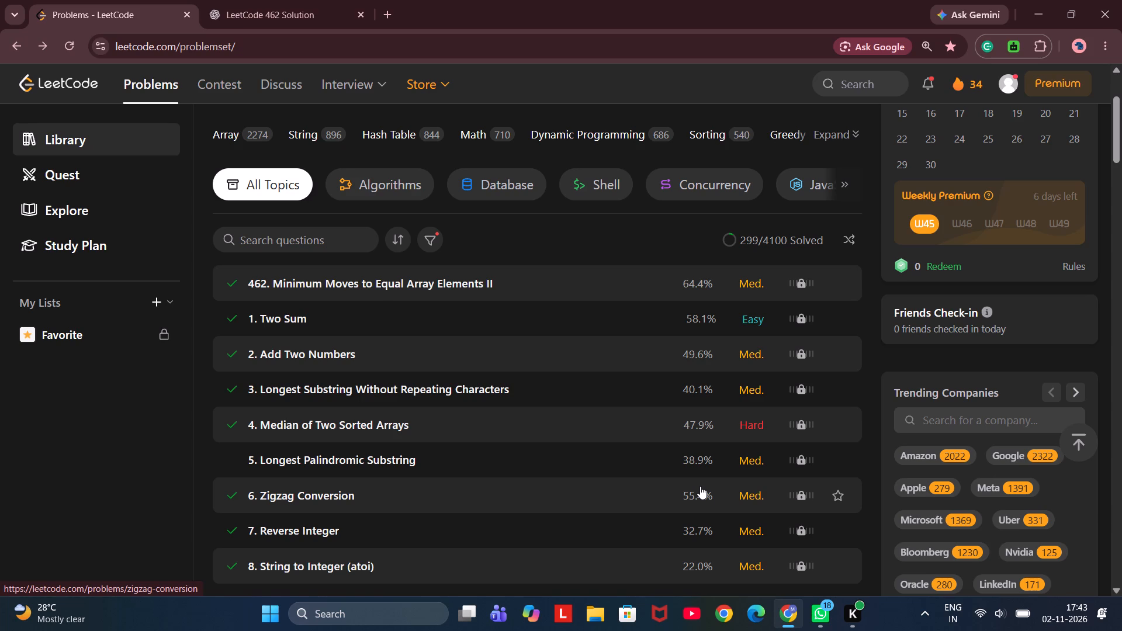
double_click(370, 454)
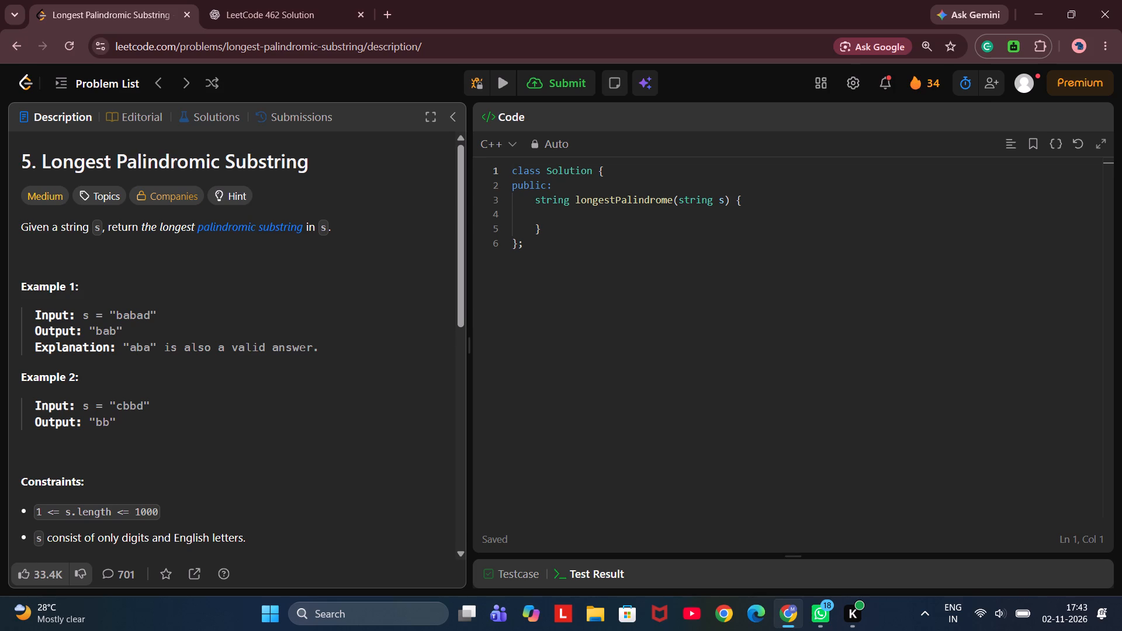
Open the Overleaf projects page in a new browser tab.
left_click(386, 9)
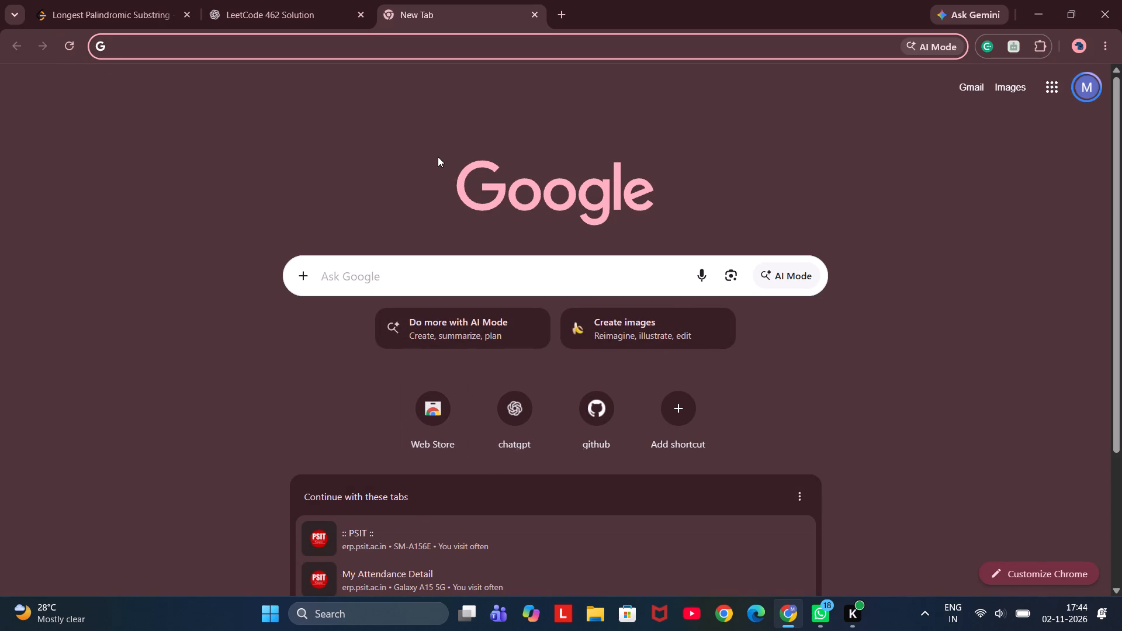
key("r")
key("BackSpace")
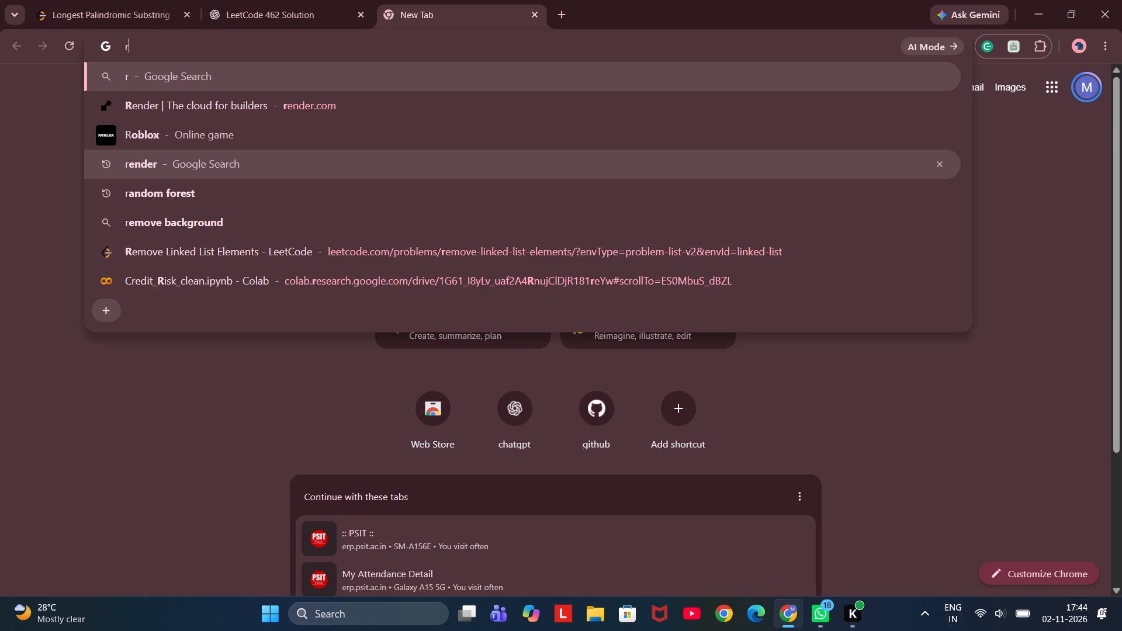
type("ove")
key("BackSpace")
key("BackSpace")
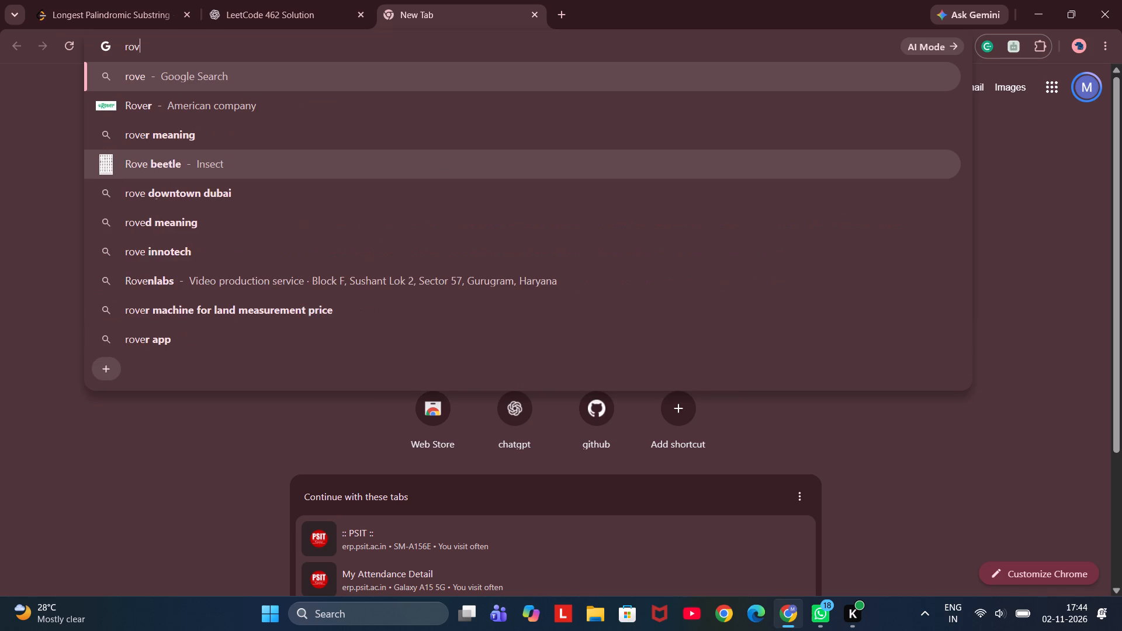
key("BackSpace")
key("BackSpace")
key("BackSpace")
type("over")
key("Return")
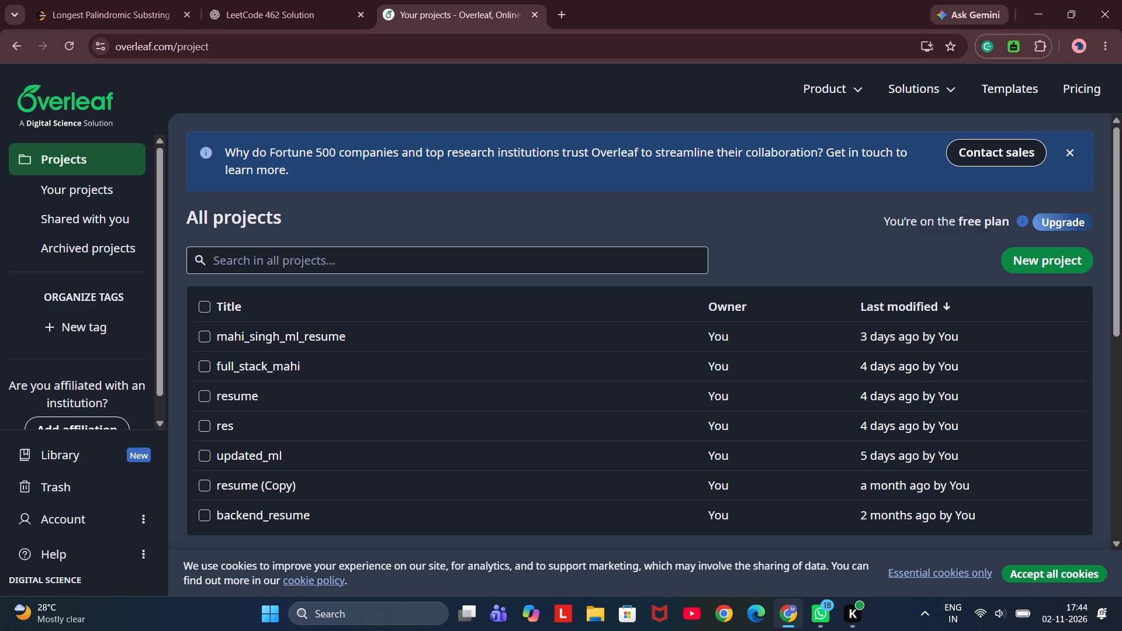
Connect the Noise Buds N1 over Bluetooth from the Windows quick settings and close them.
left_click(1009, 623)
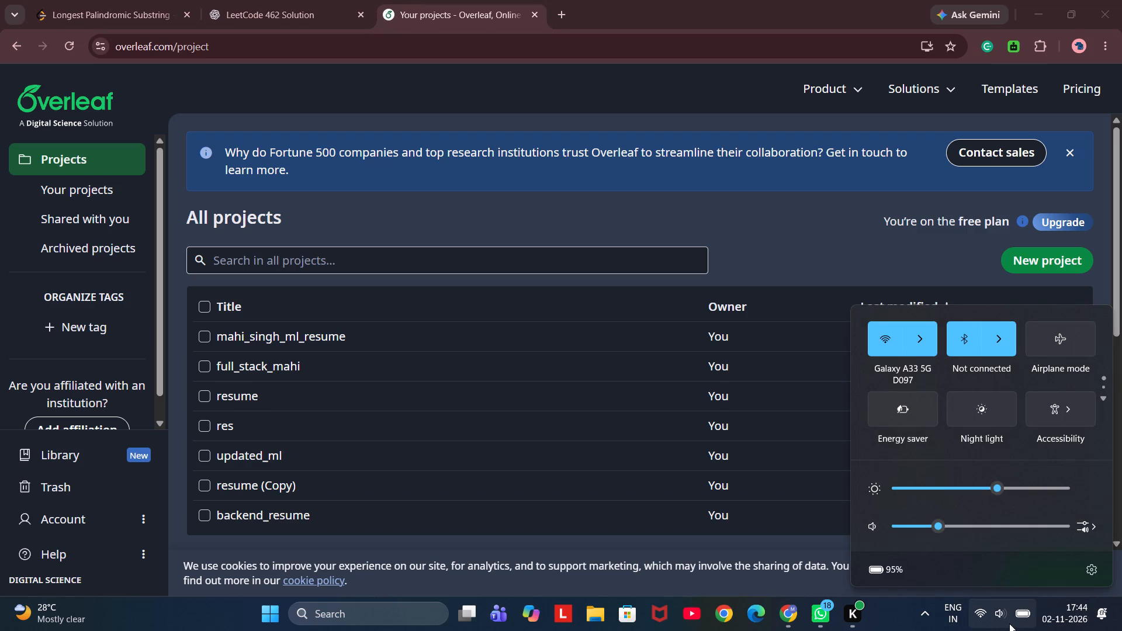
left_click(1002, 337)
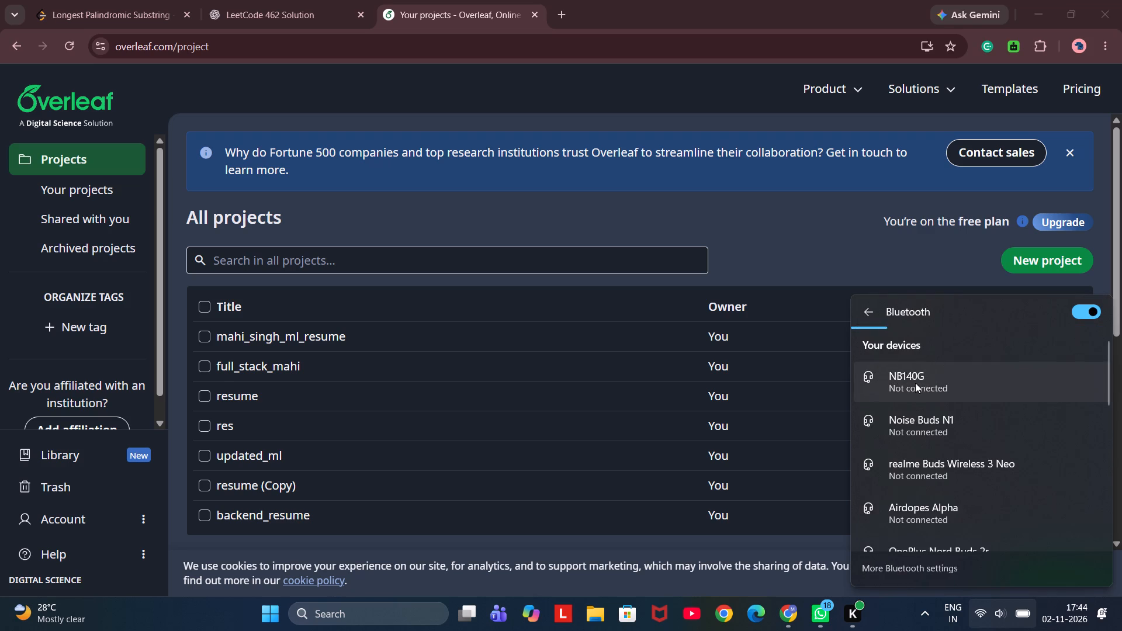
left_click(929, 429)
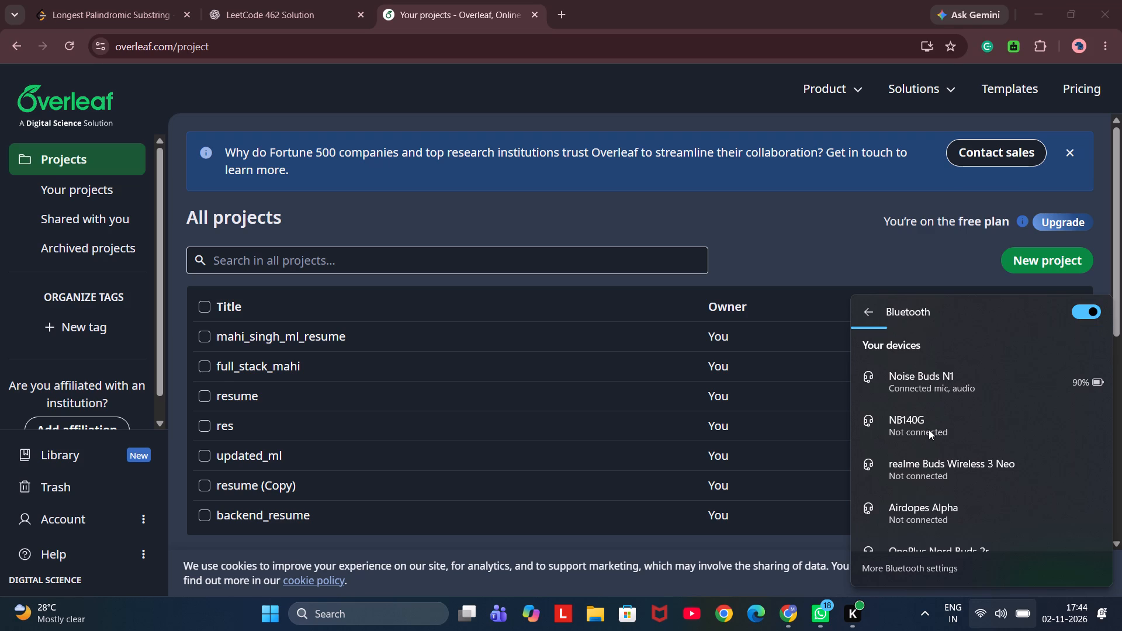
left_click(890, 622)
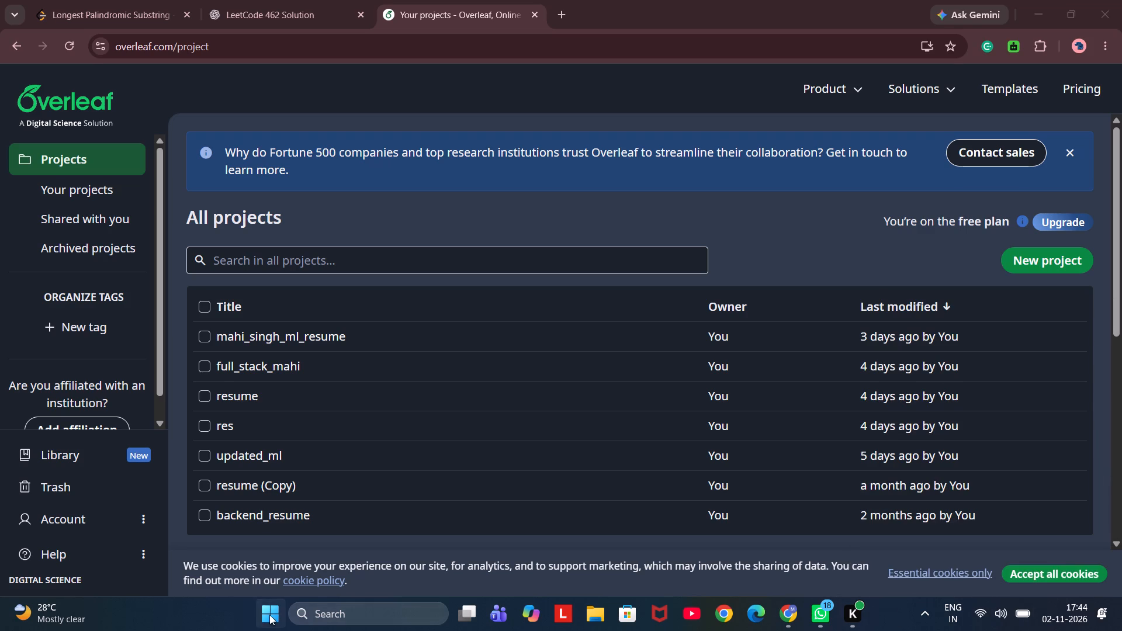
Find Spotify through the Windows search and launch it.
left_click(327, 614)
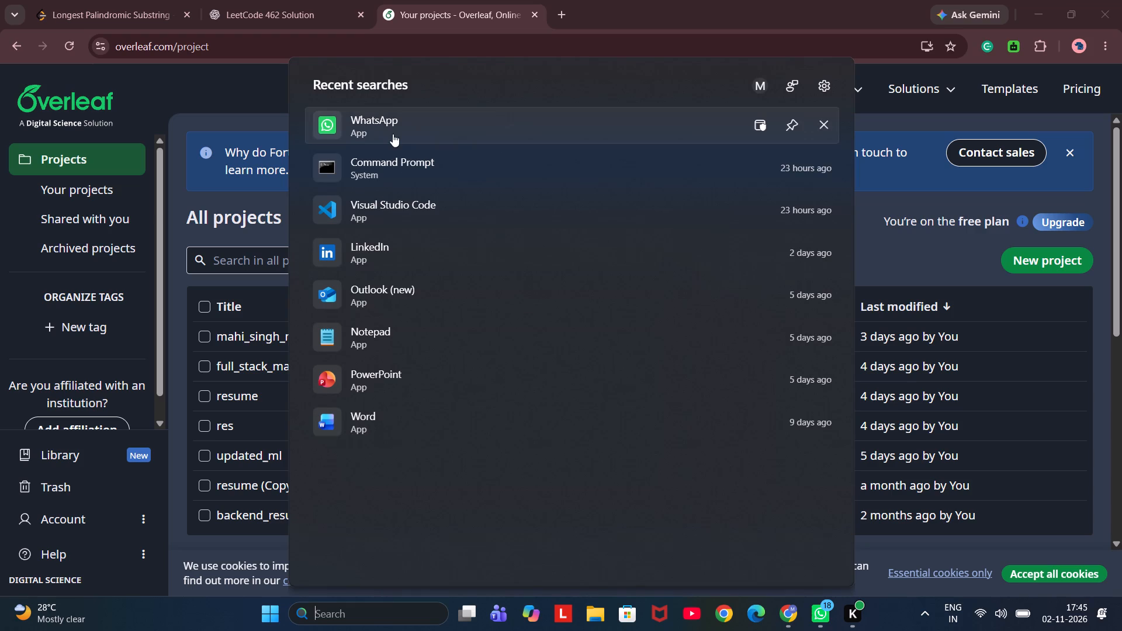
type("sp")
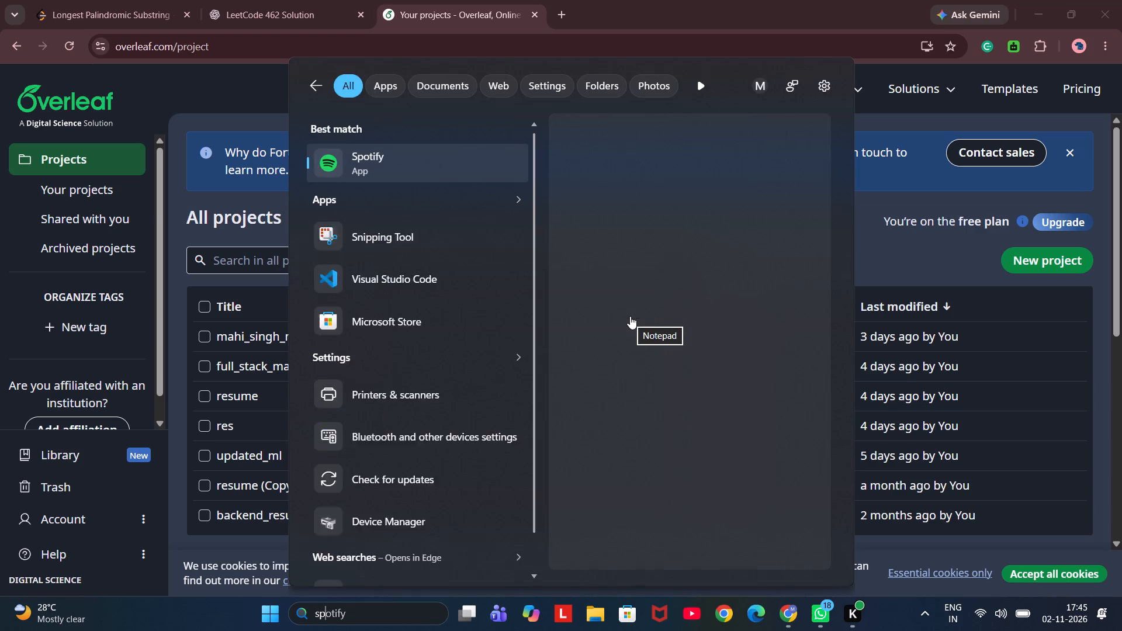
key("Return")
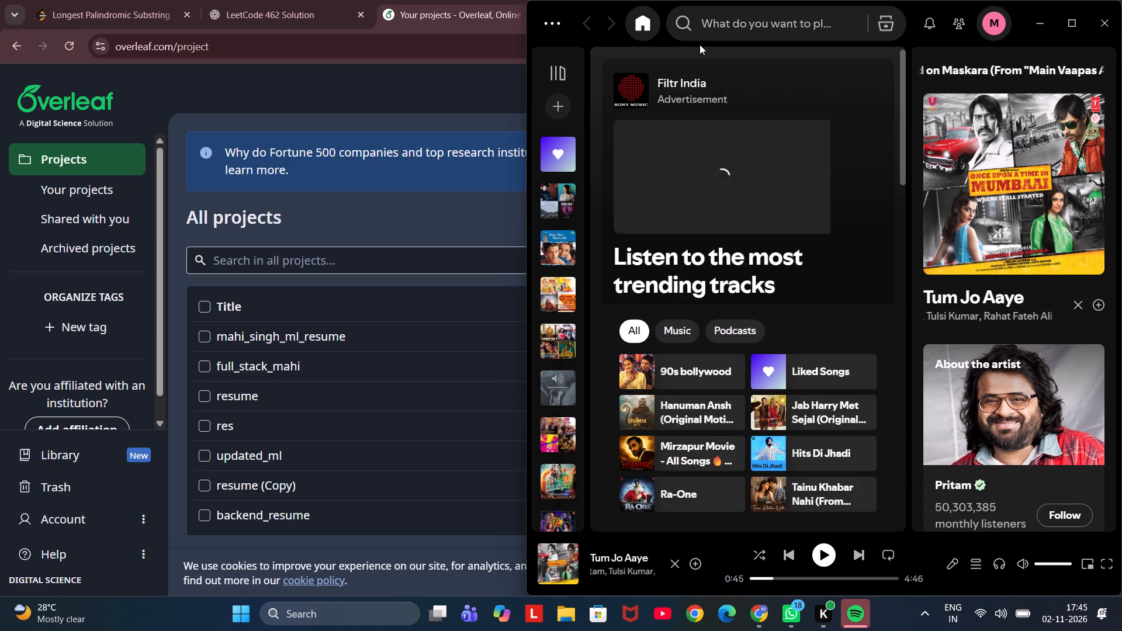
Play Butterfly from the Jab Harry Met Sejal album in Spotify and minimise the player.
scroll(707, 342, "down", 2)
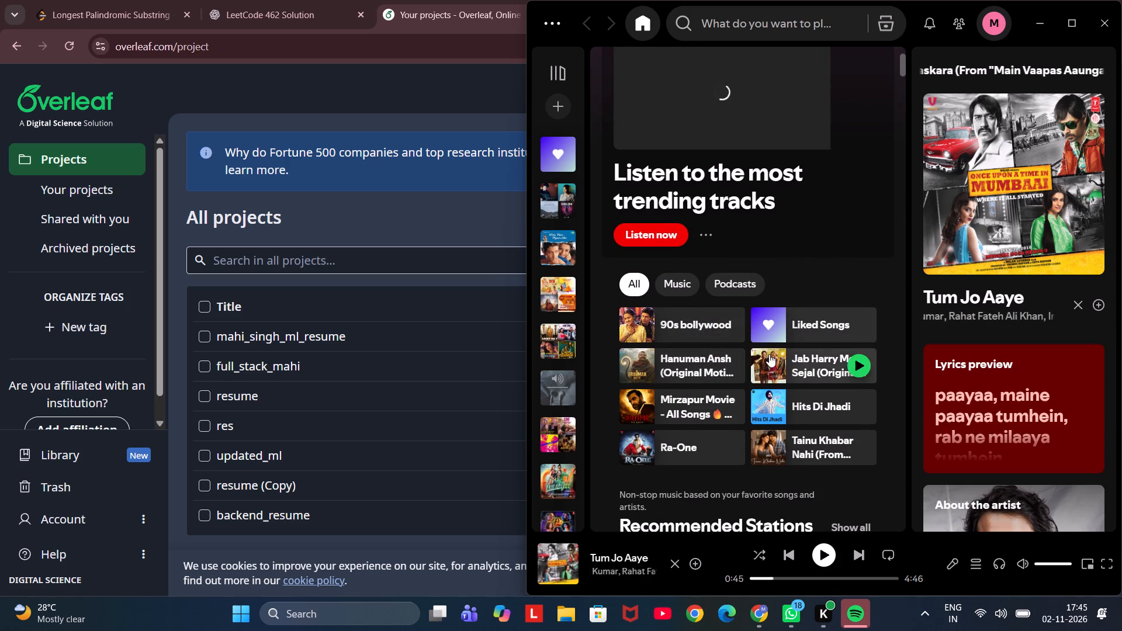
left_click(813, 364)
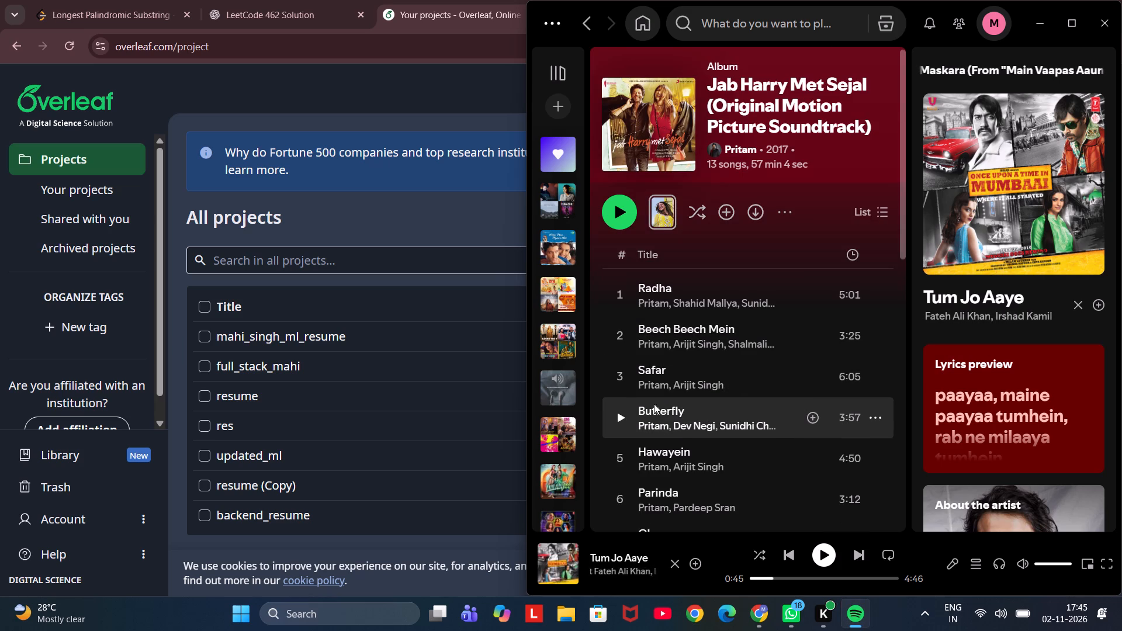
left_click(621, 418)
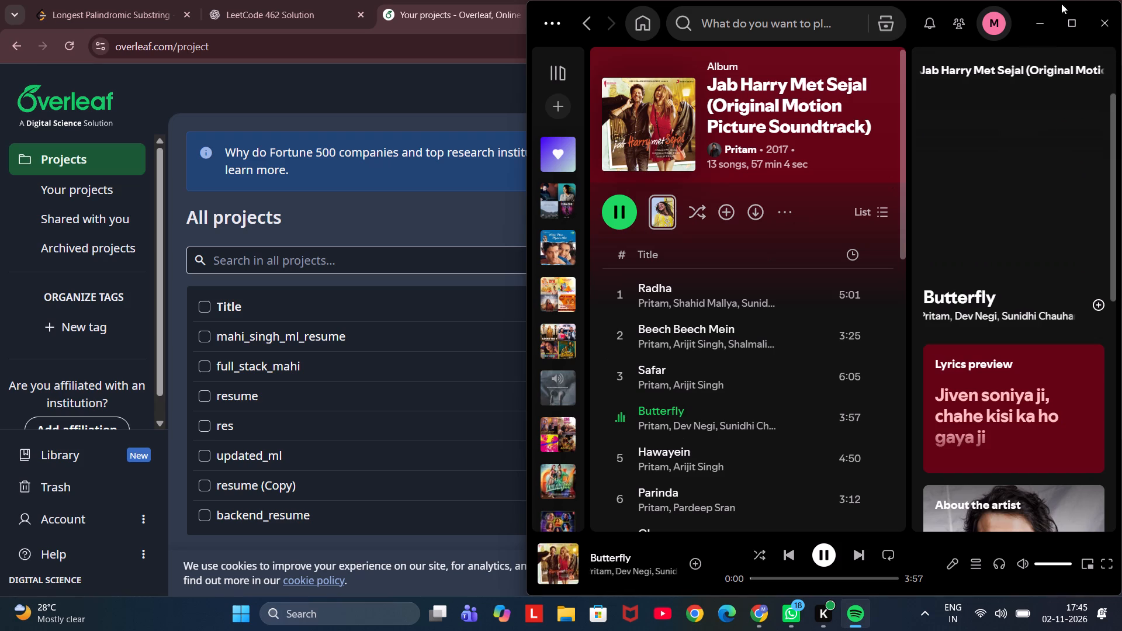
left_click(1041, 10)
Open the most recently modified ML resume project in Overleaf and look through its source and compiled preview.
scroll(797, 158, "down", 1)
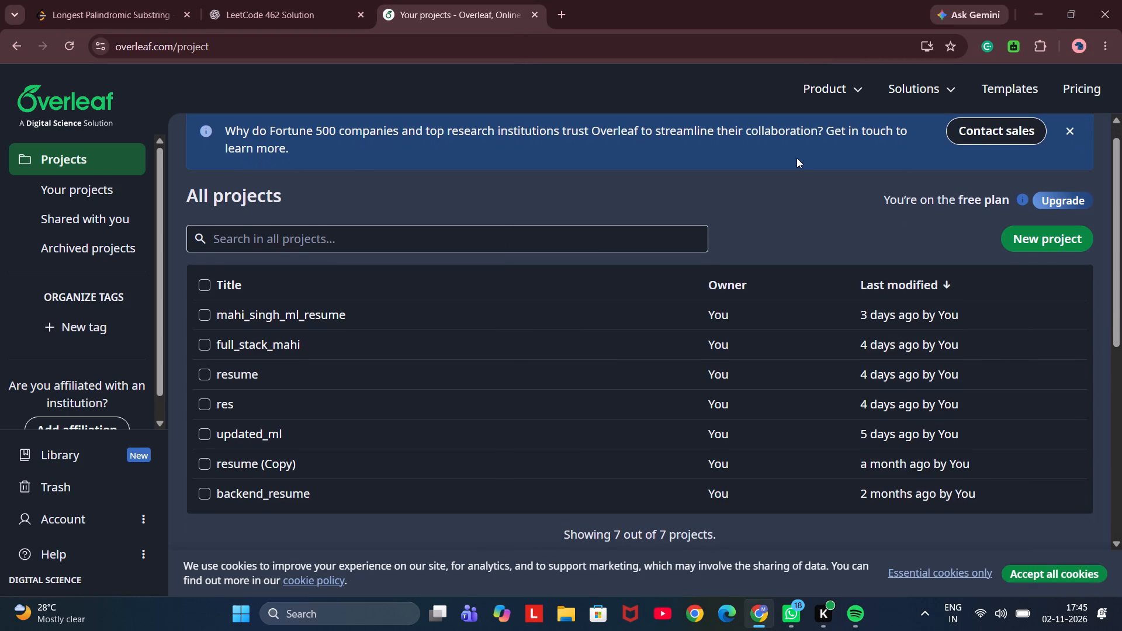
left_click(303, 315)
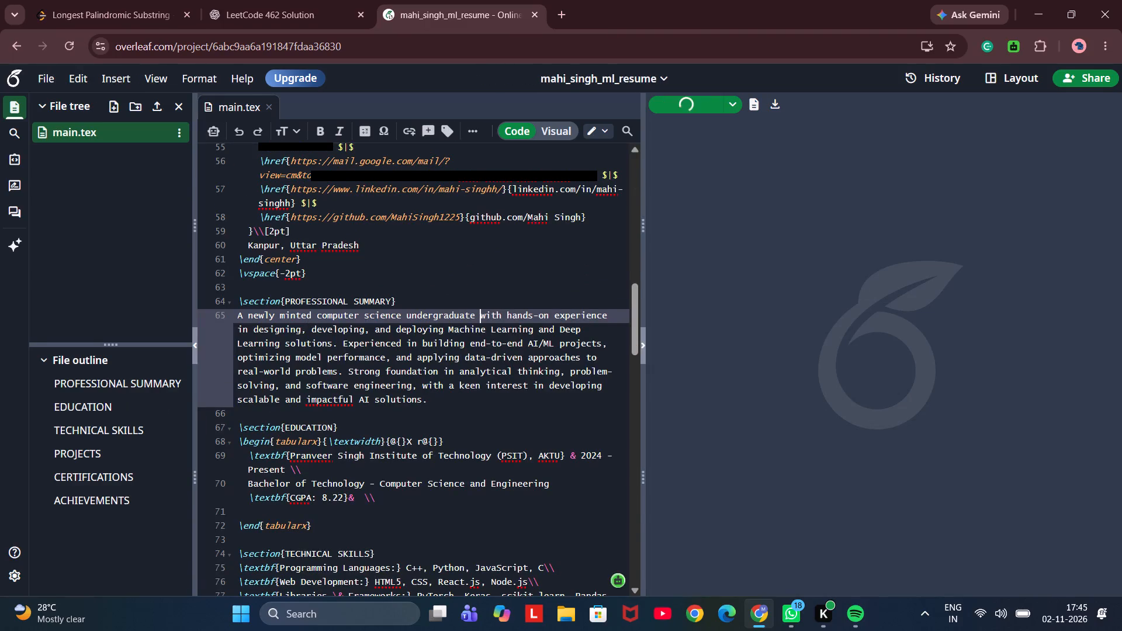
scroll(429, 389, "down", 3)
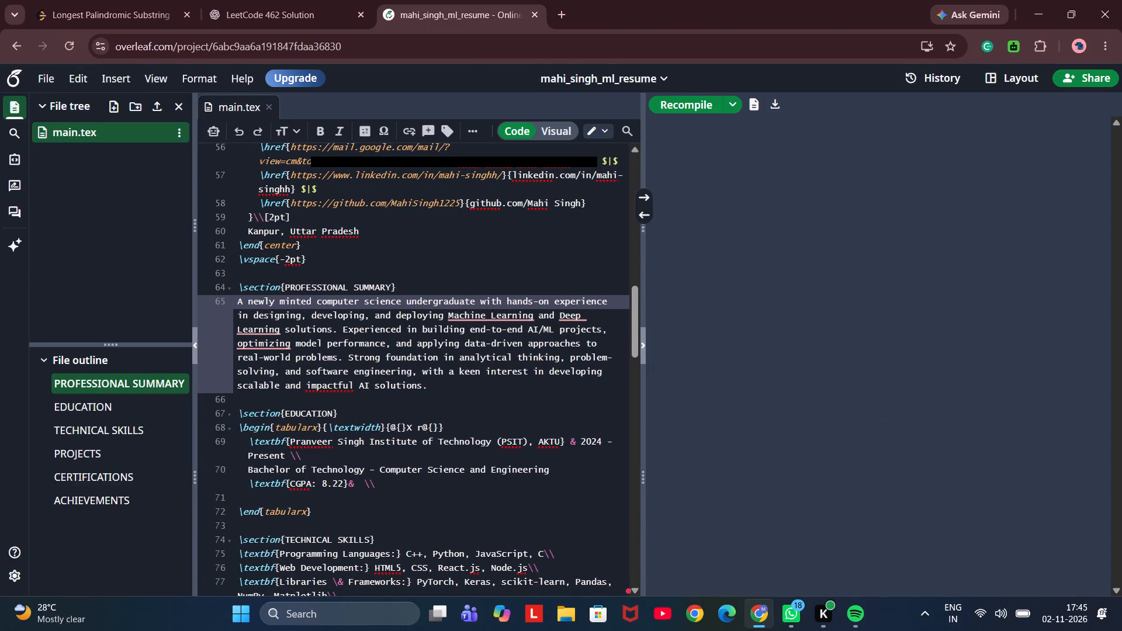
scroll(429, 389, "down", 2)
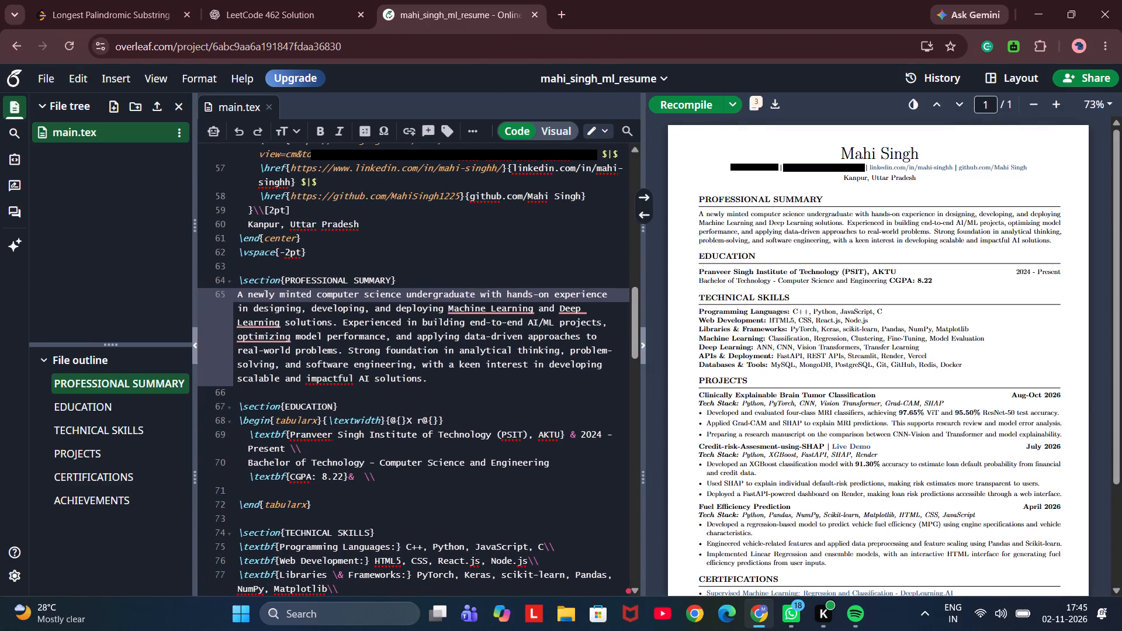
scroll(534, 334, "up", 2)
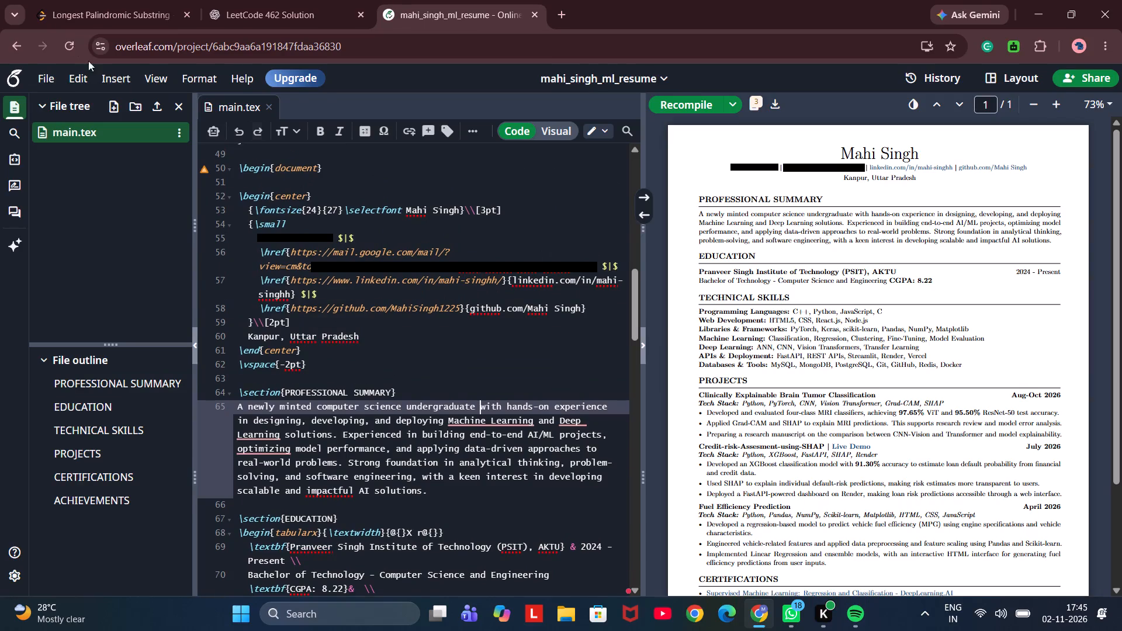
Return to the project list, open backend_resume and copy its two school entries through \end{tabular*} from the Education section.
left_click(13, 53)
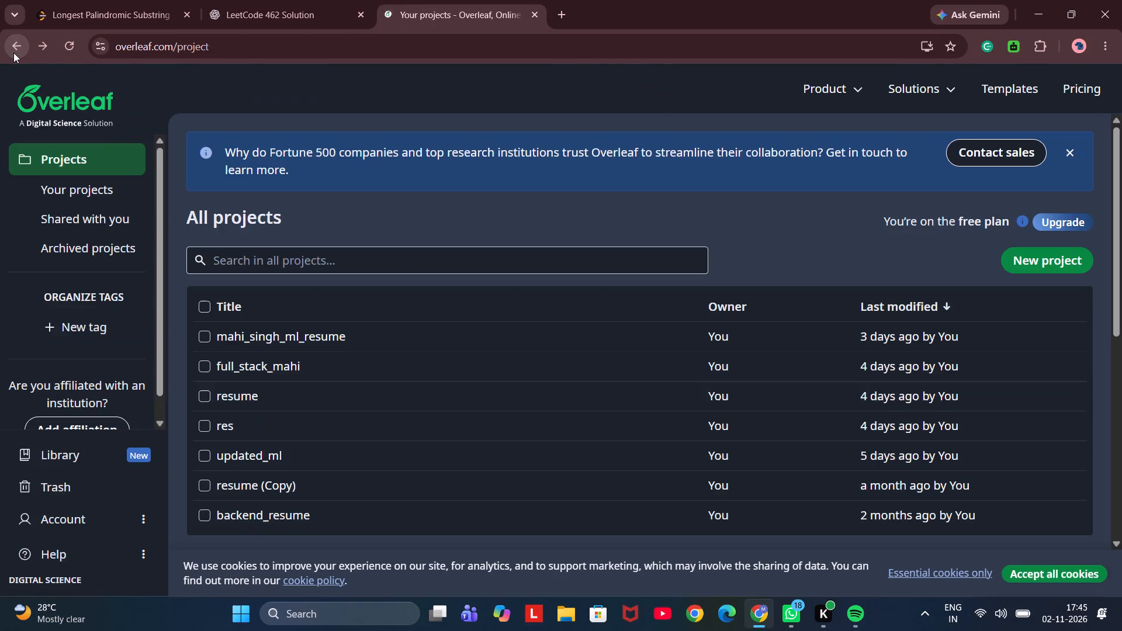
left_click(261, 509)
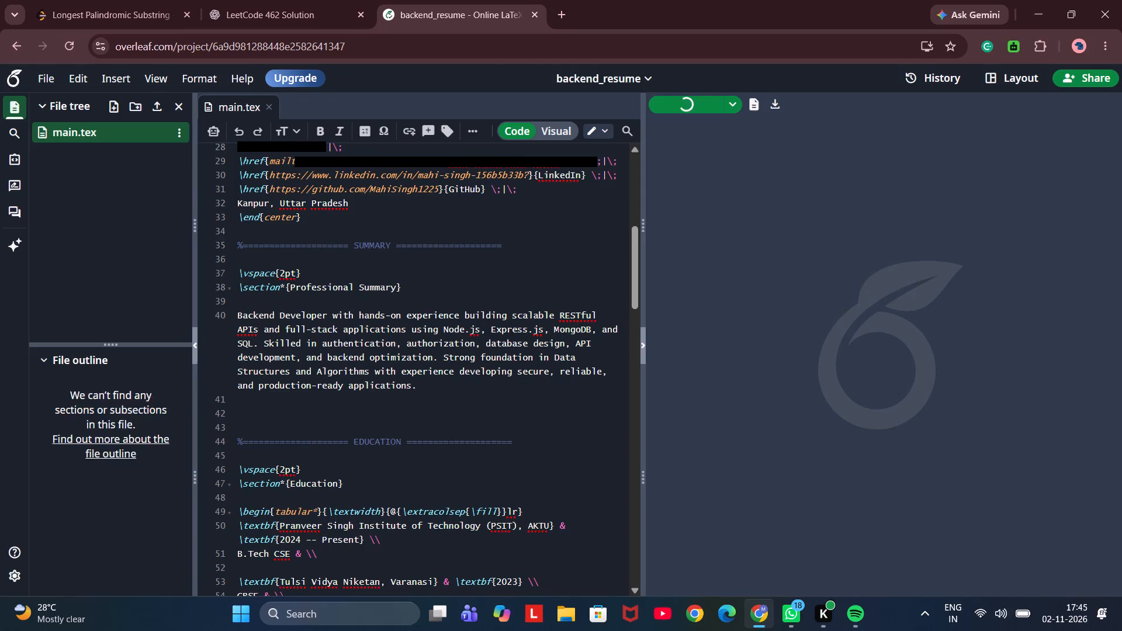
scroll(355, 303, "down", 1)
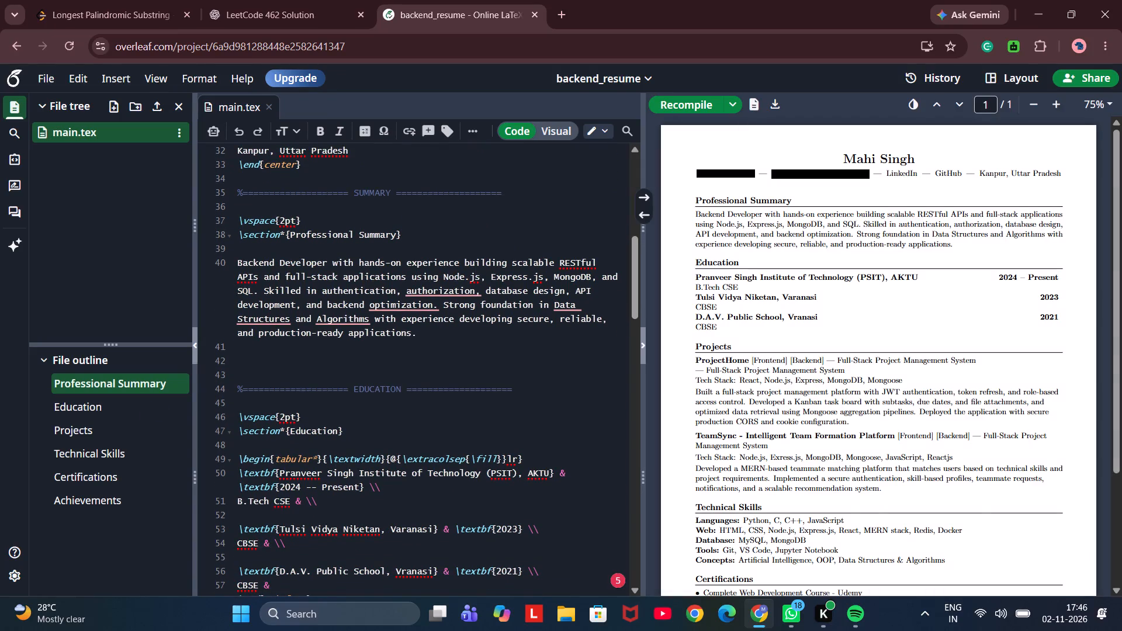
scroll(328, 495, "down", 1)
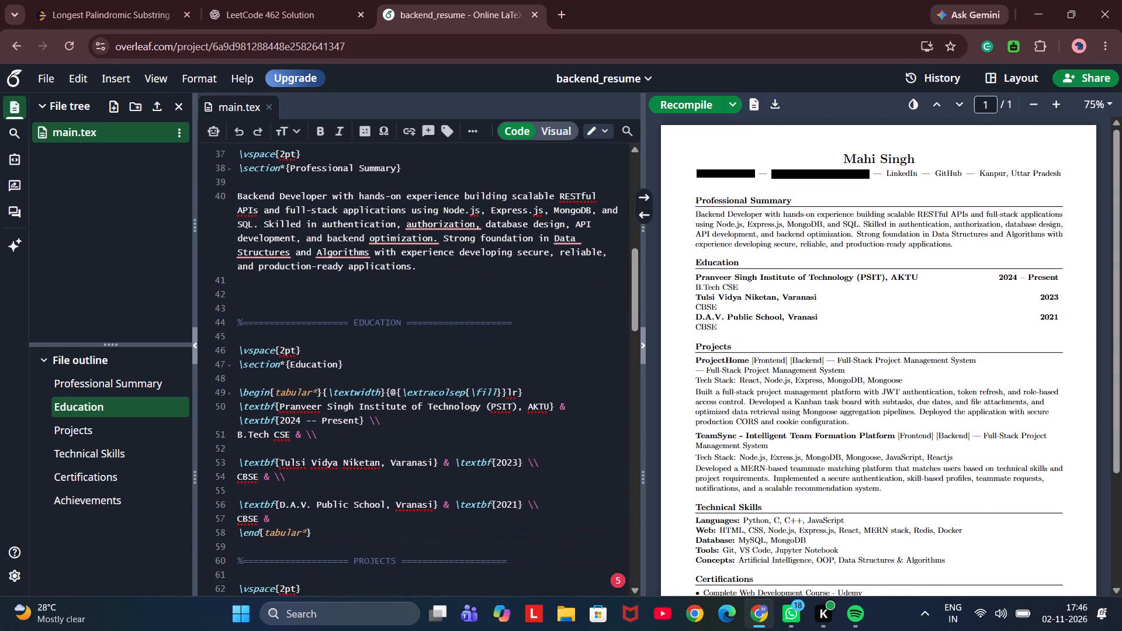
left_click_drag(234, 460, 305, 518)
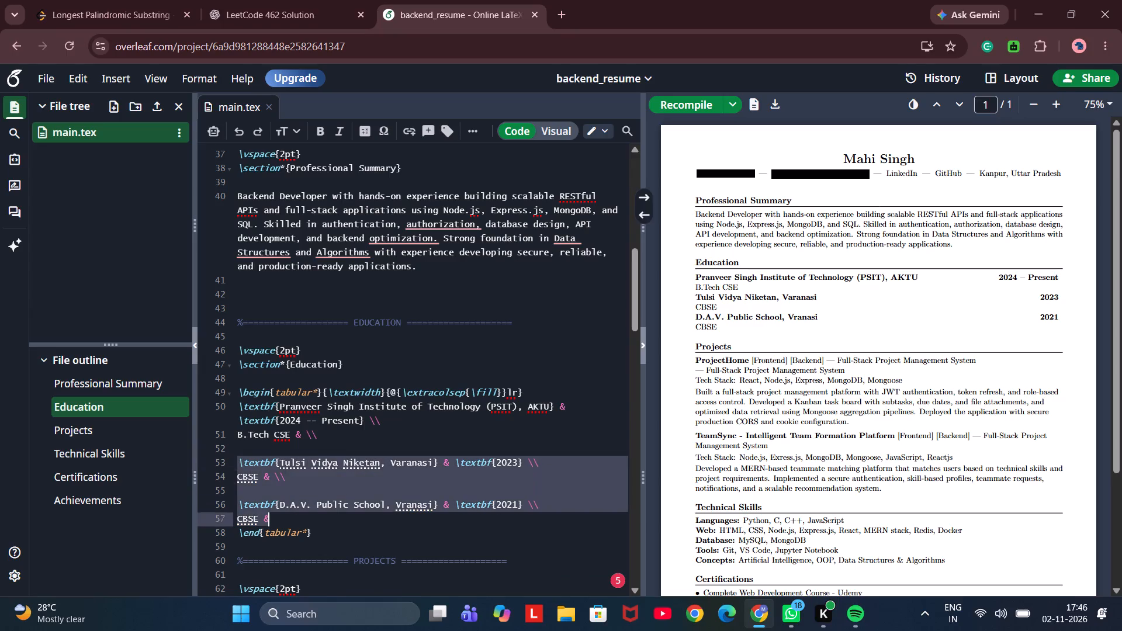
left_click_drag(305, 518, 319, 532)
key("ctrl+c")
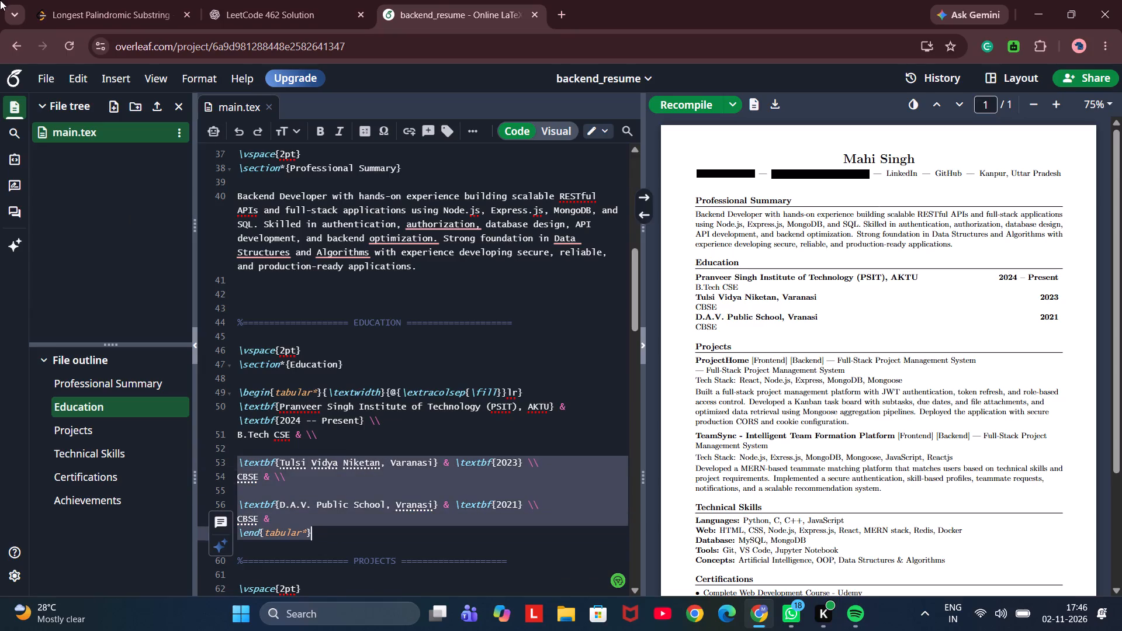
Open the res project and paste the copied school entries on a new line below the CGPA line in Education.
left_click(28, 41)
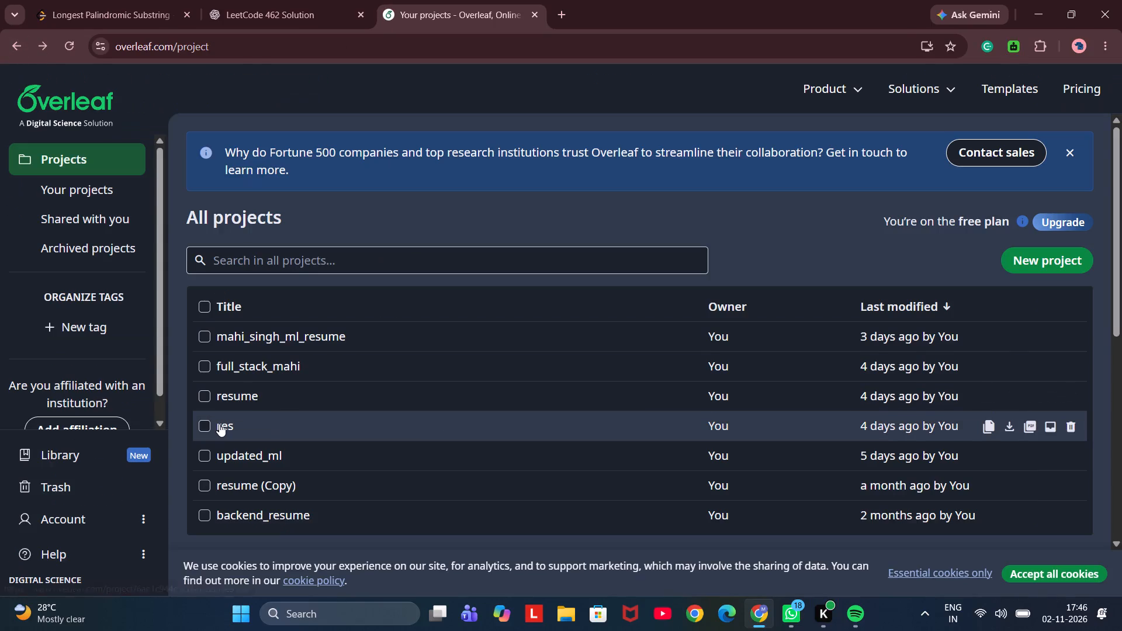
left_click(219, 424)
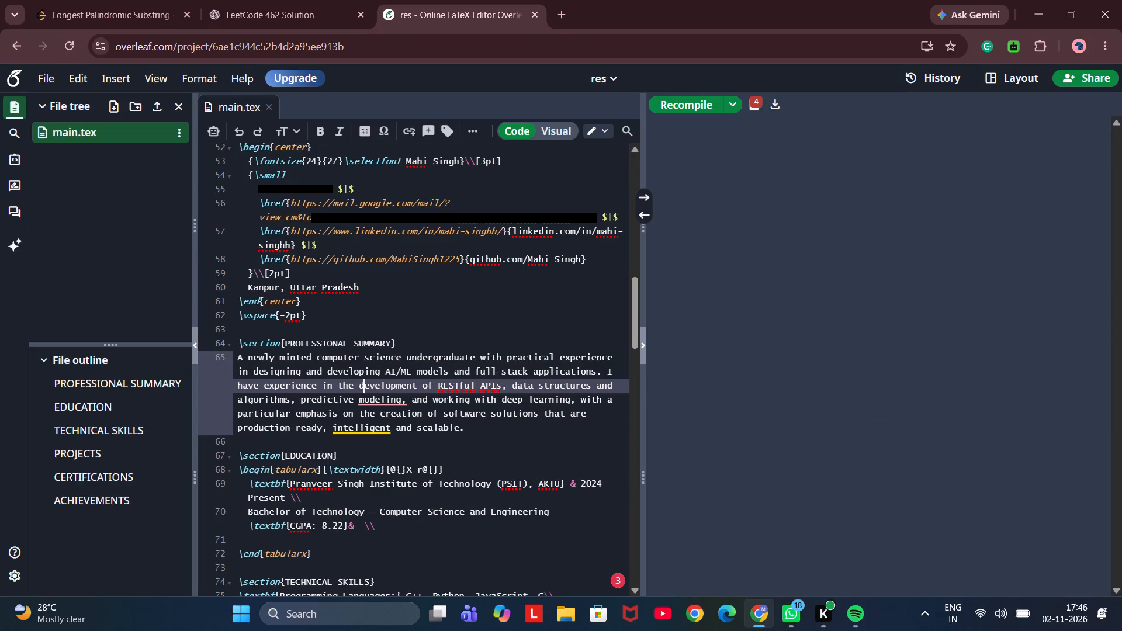
scroll(421, 359, "down", 1)
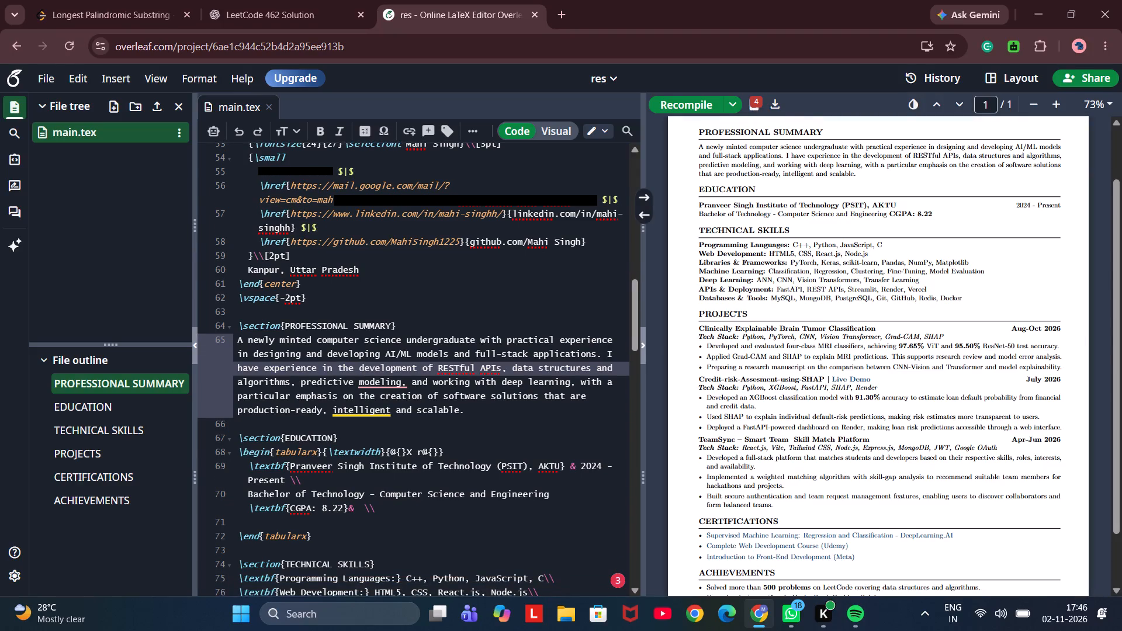
scroll(373, 382, "down", 1)
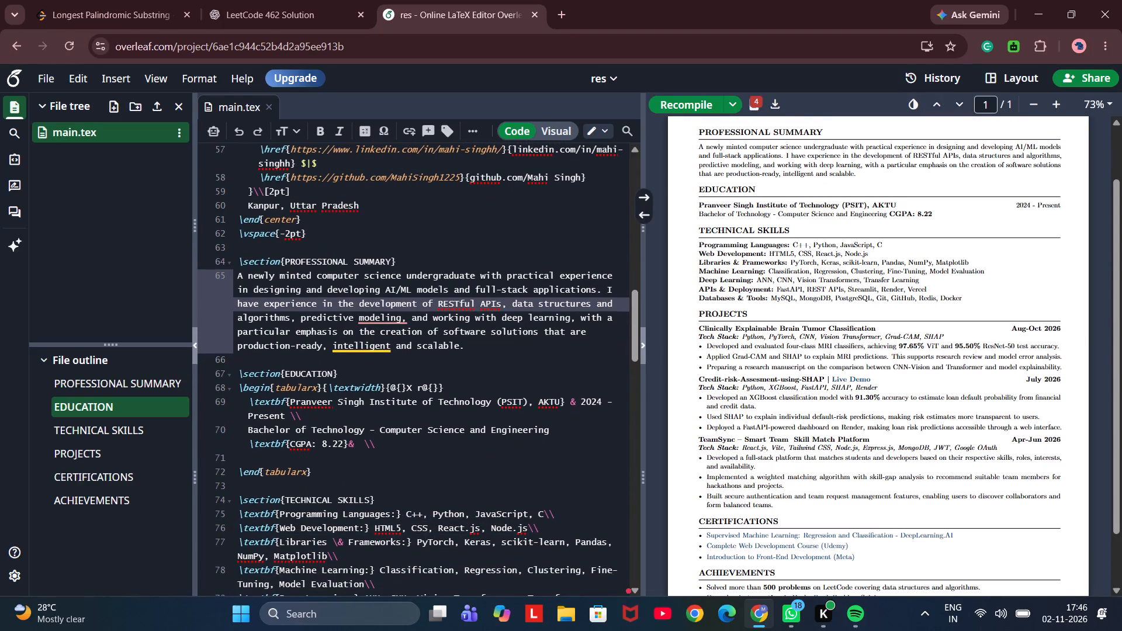
left_click(379, 443)
key("Return")
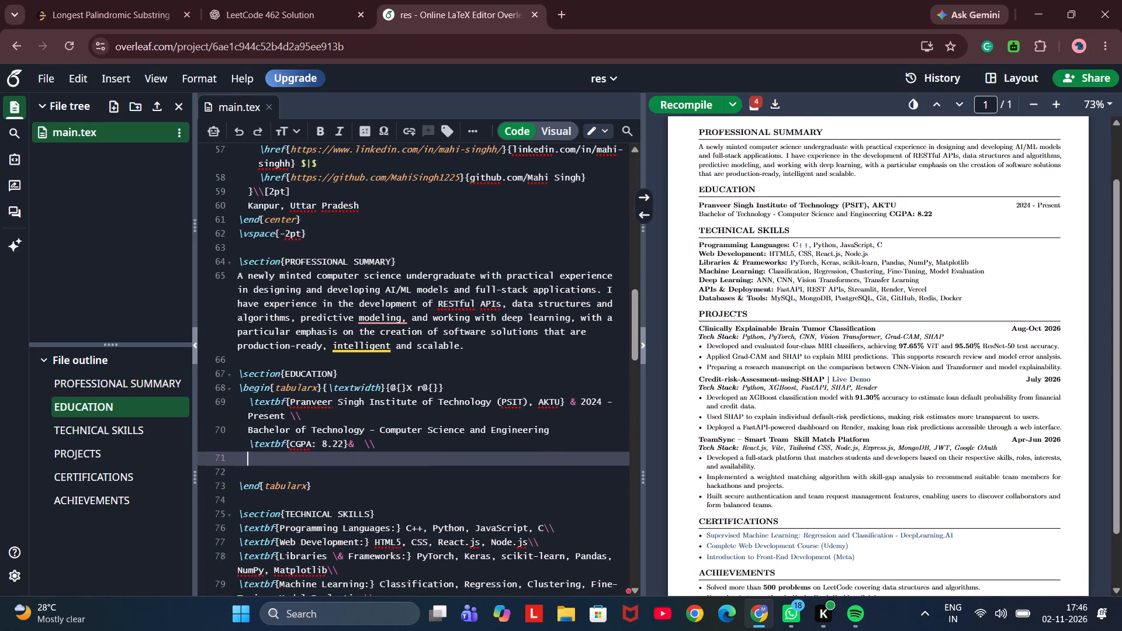
key("ctrl+v")
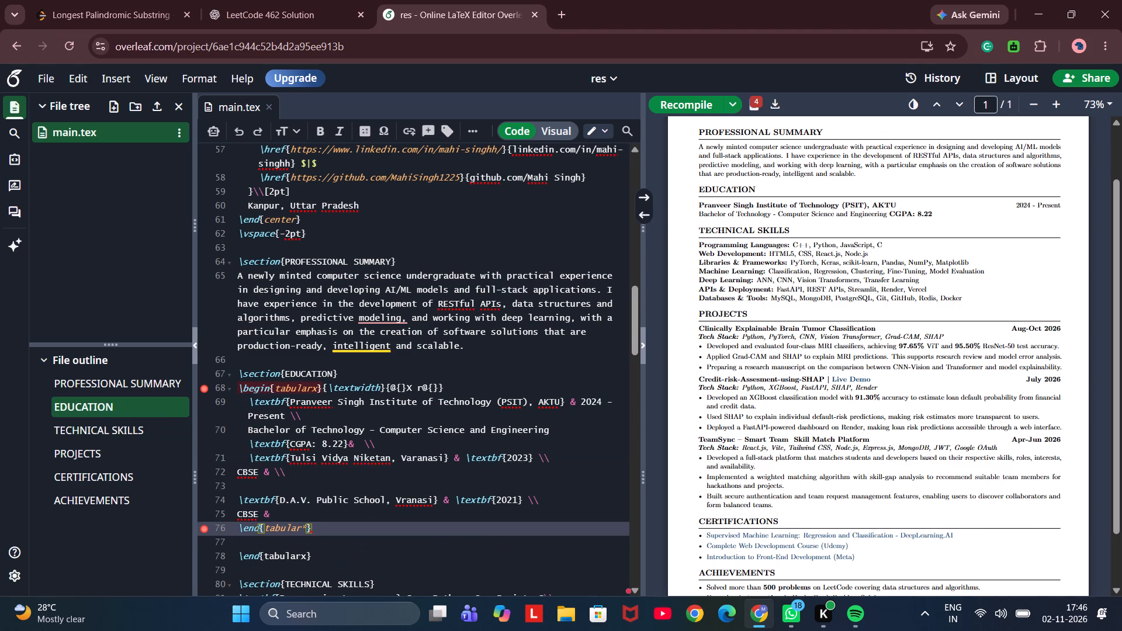
Delete the pasted \end{tabular*} line and the blank lines before \end{tabularx}, and recompile the resume.
scroll(354, 470, "down", 1)
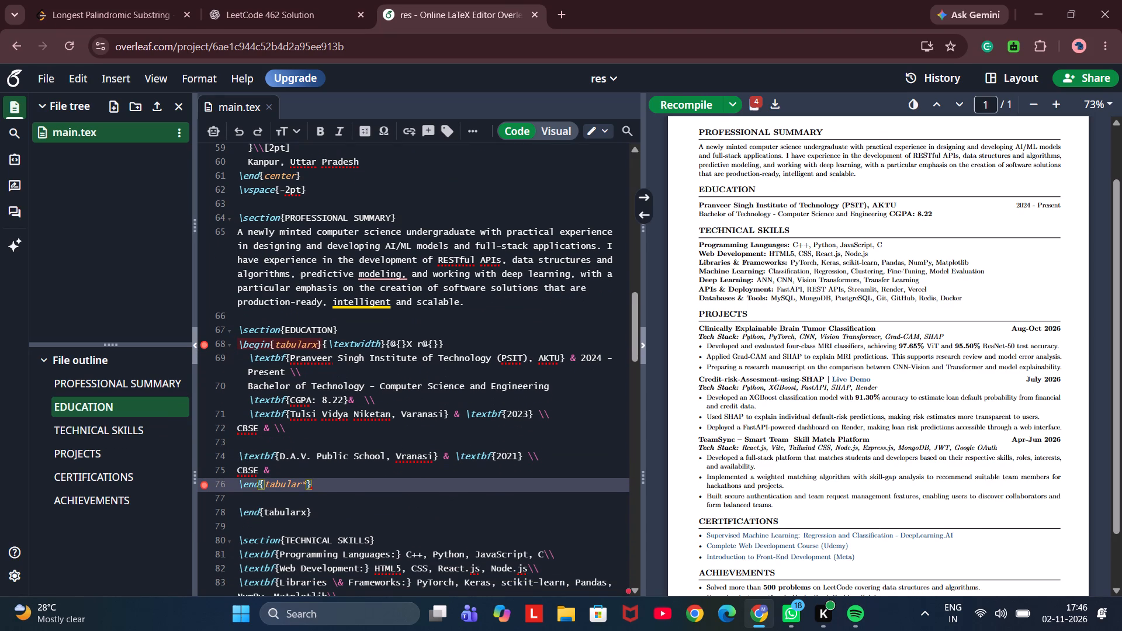
left_click_drag(240, 484, 314, 486)
key("BackSpace")
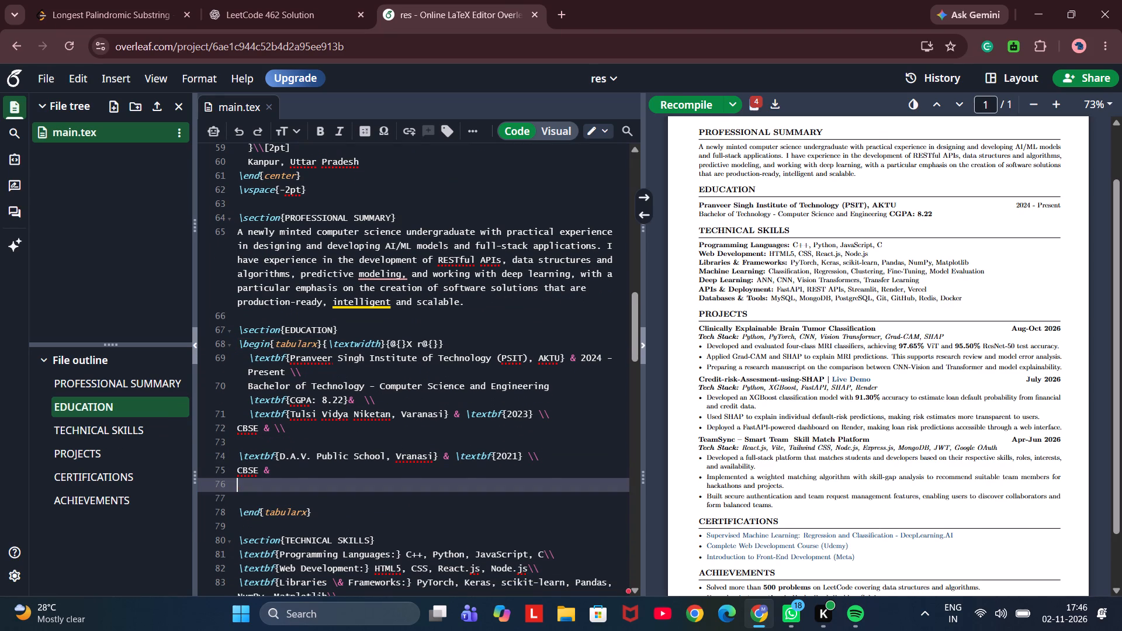
key("BackSpace")
key("Down")
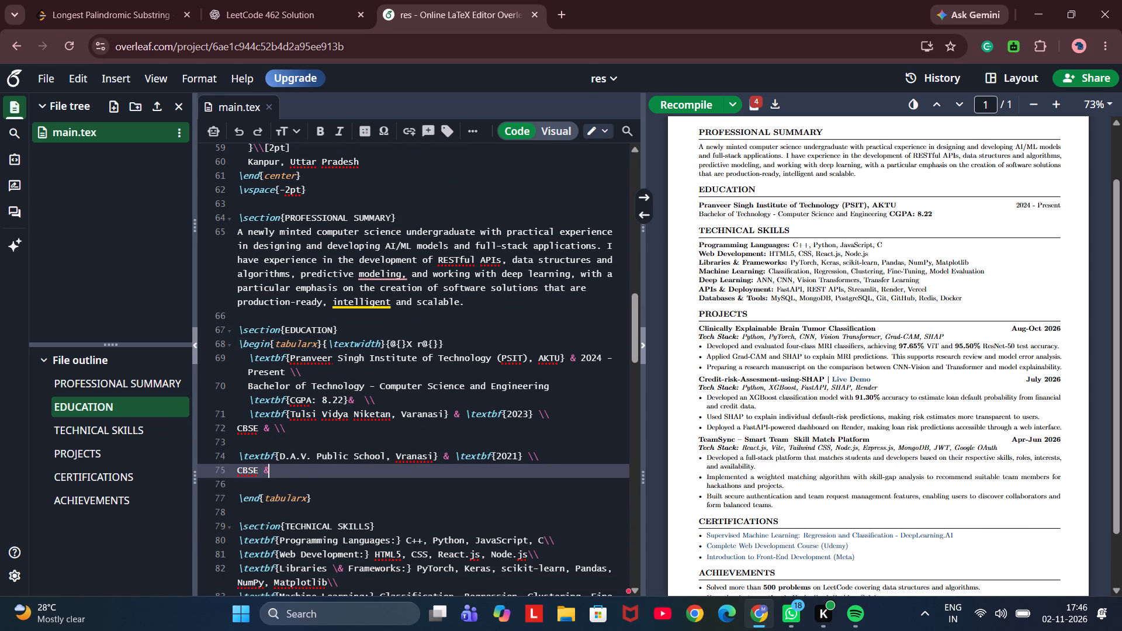
key("BackSpace")
key("BackSpace")
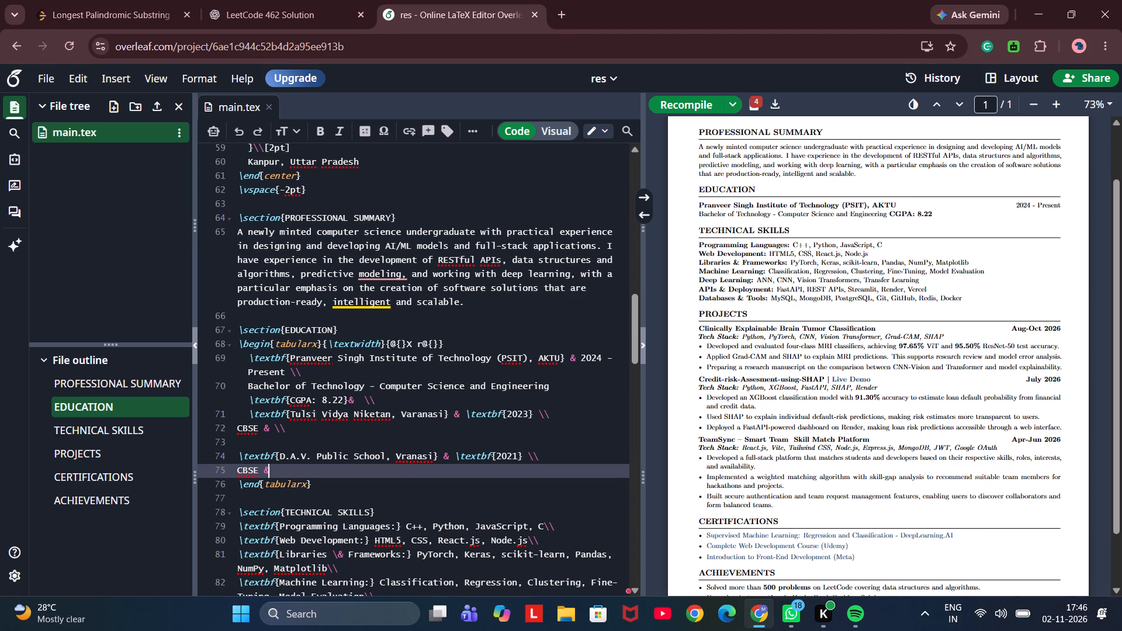
left_click(681, 102)
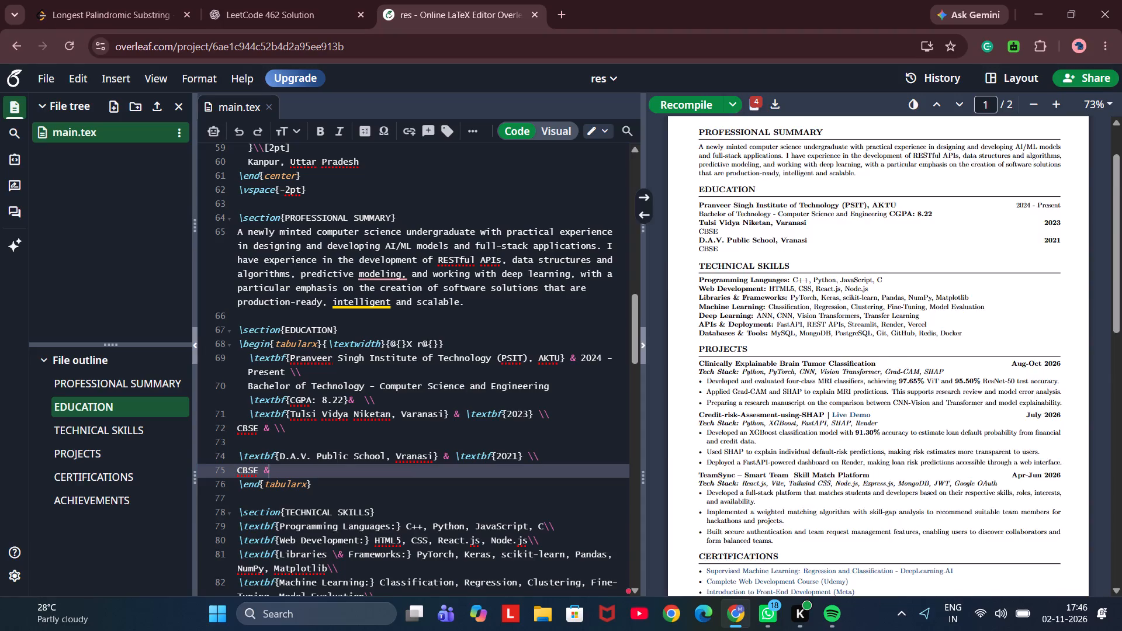
Examine the compiled resume's Education section and how the content fits across the pages.
scroll(872, 294, "down", 5)
scroll(872, 294, "up", 5)
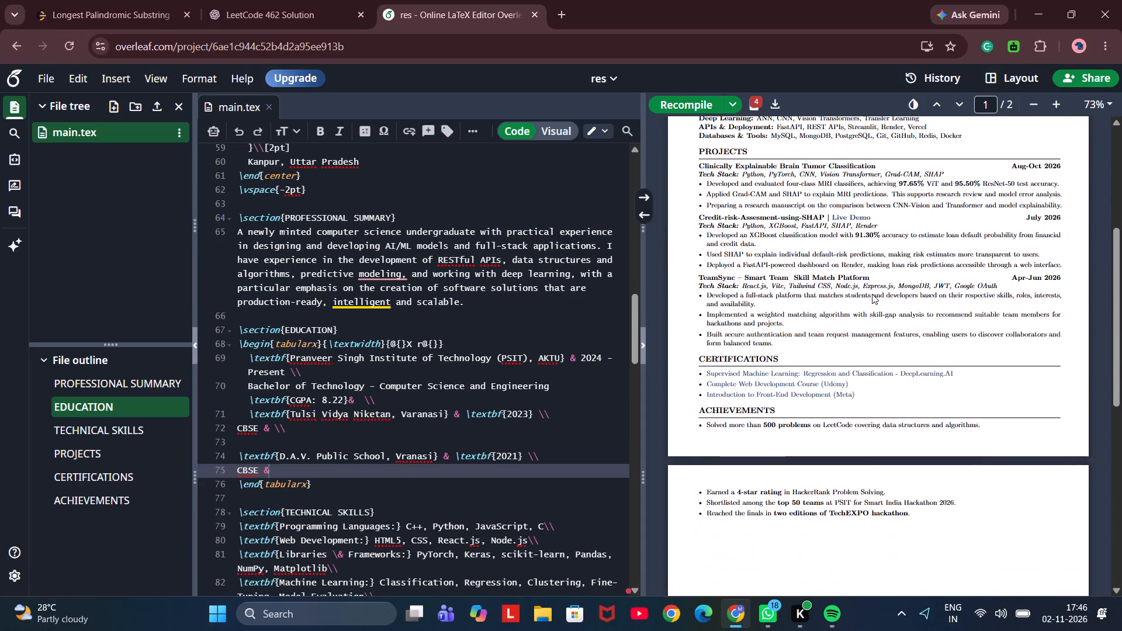
scroll(872, 294, "up", 1)
scroll(824, 285, "down", 1)
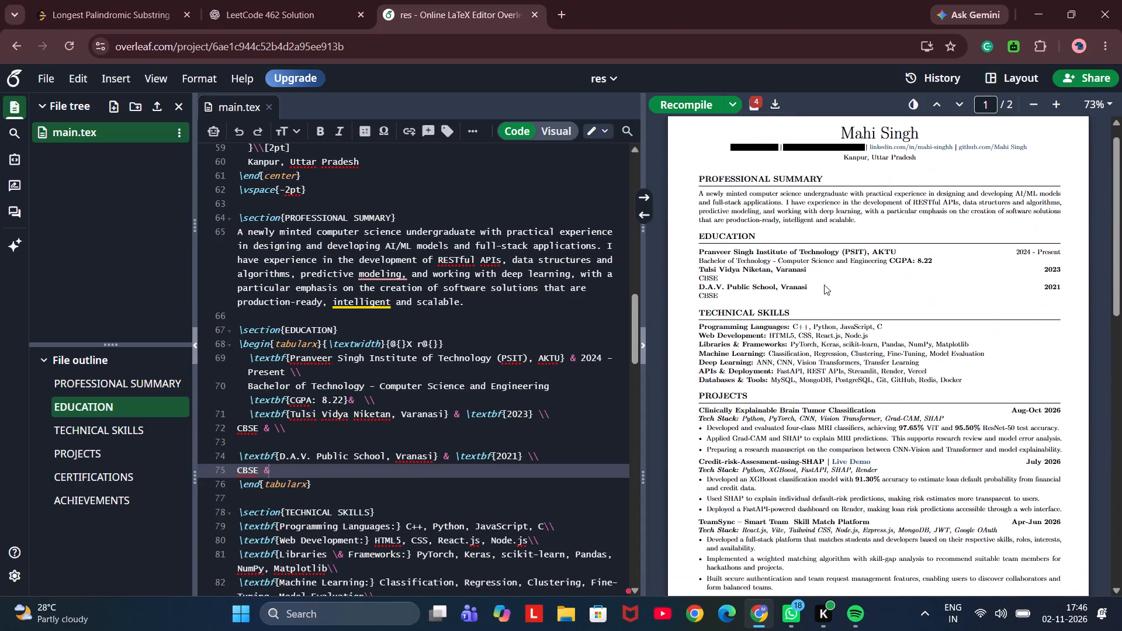
scroll(824, 285, "down", 2)
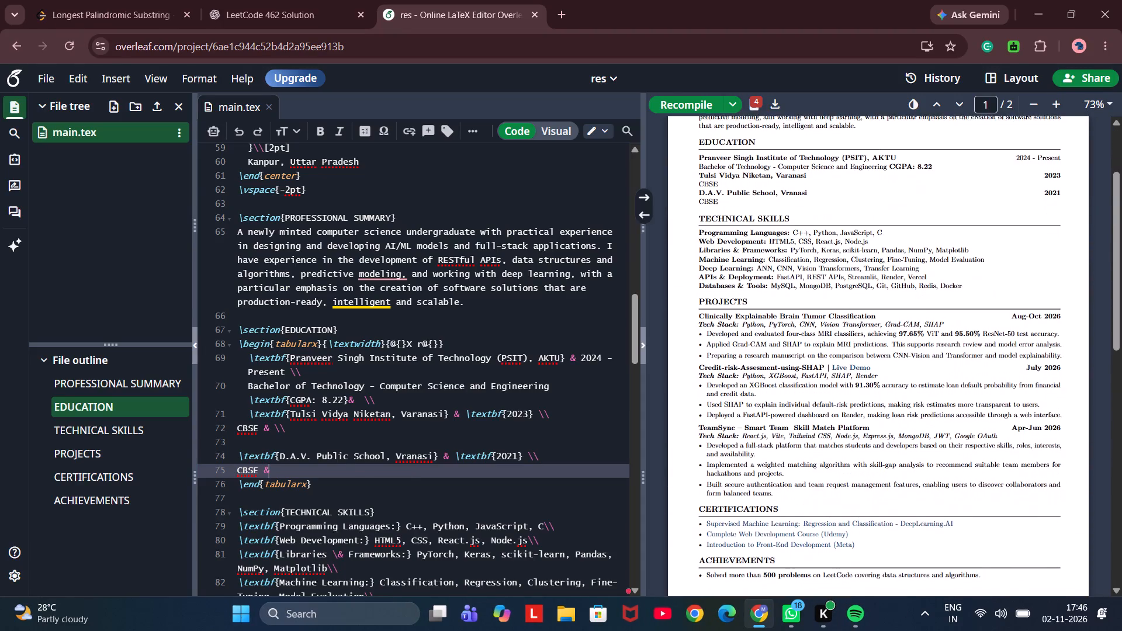
scroll(824, 285, "down", 2)
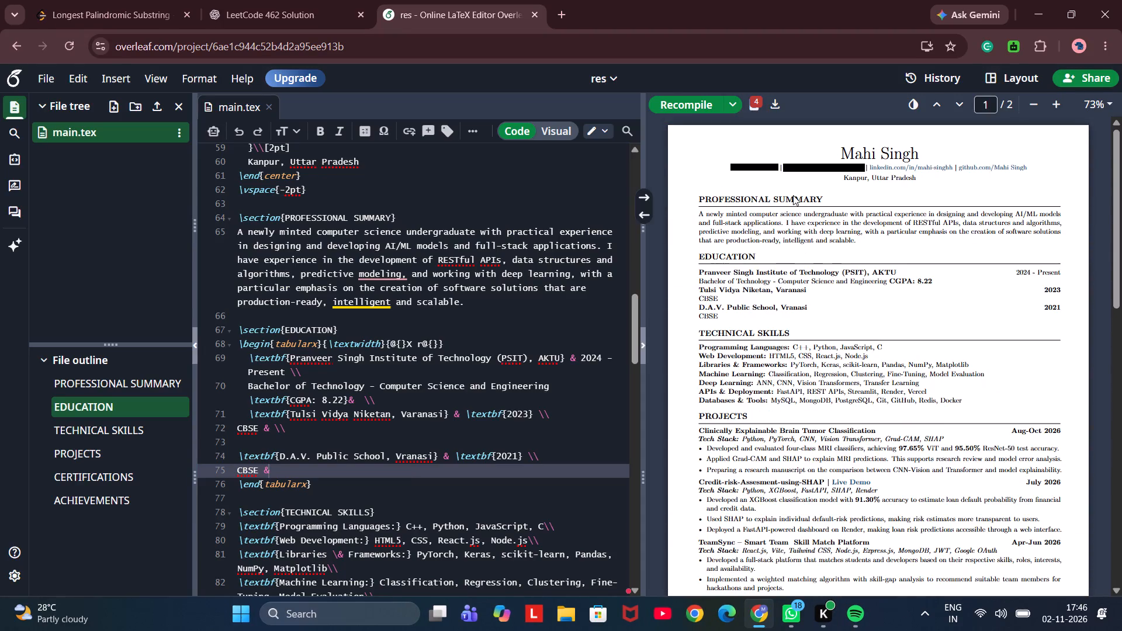
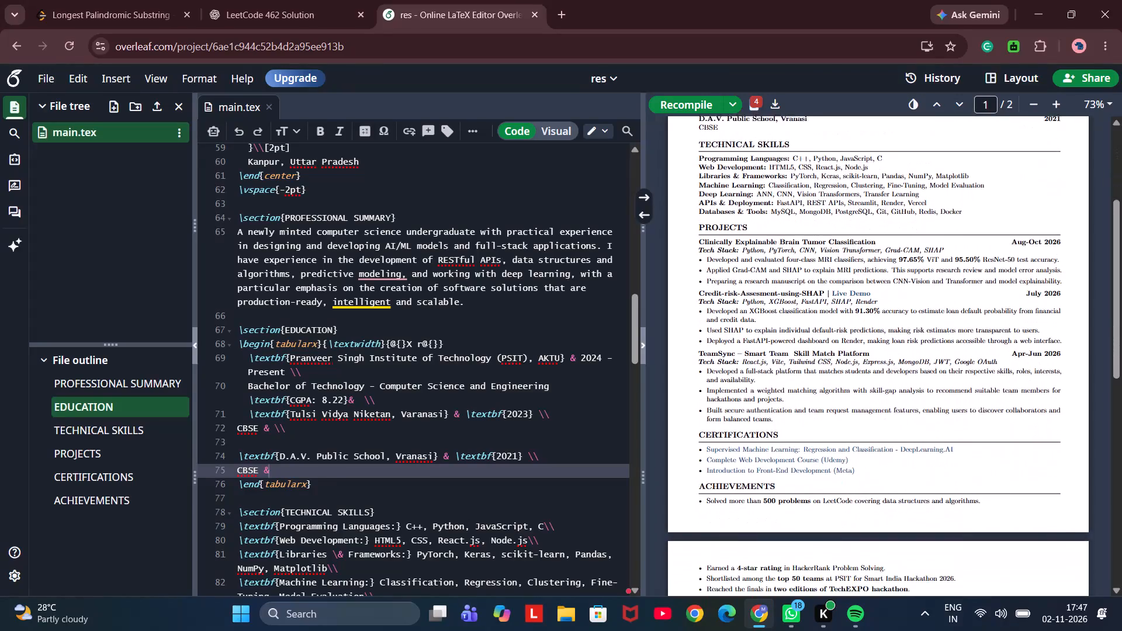
Delete CBSE and the line break before it under the Tulsi Vidya Niketan entry, joining the remaining row code to the school's line.
scroll(734, 386, "up", 1)
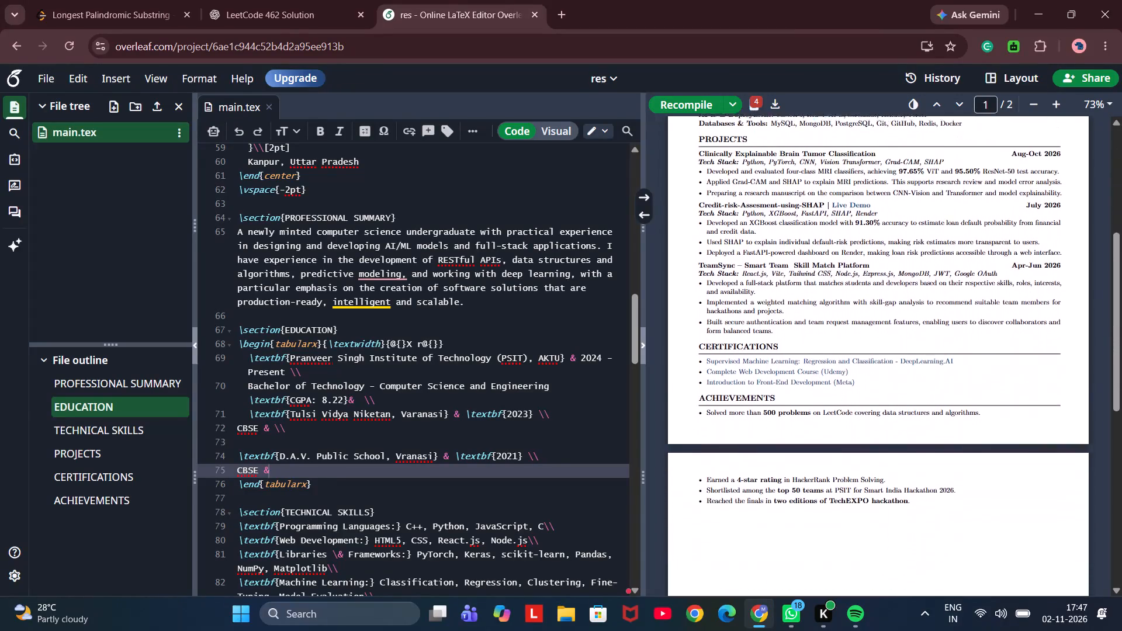
scroll(734, 386, "up", 3)
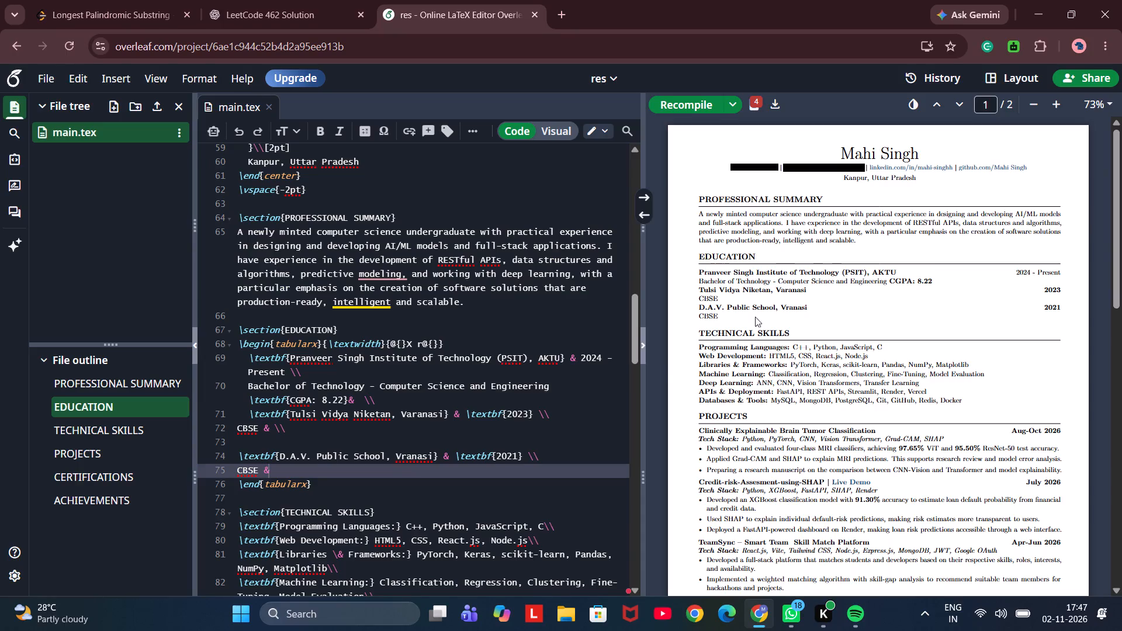
scroll(785, 307, "up", 1)
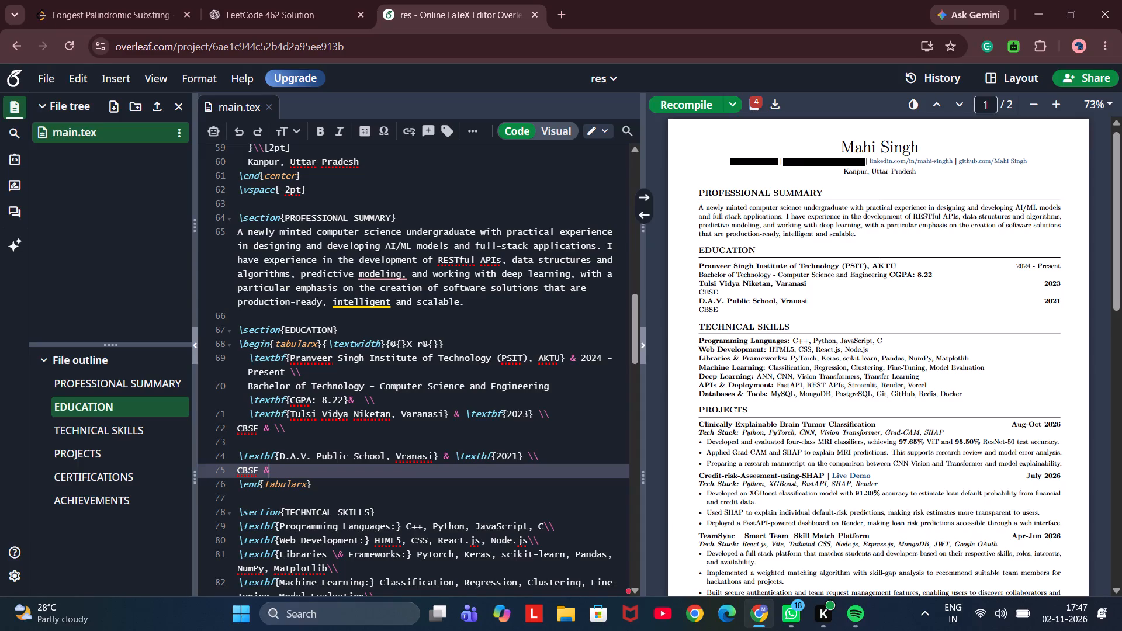
left_click(262, 430)
key("BackSpace")
key("BackSpace")
key("BackSpace")
key("BackSpace")
key("BackSpace")
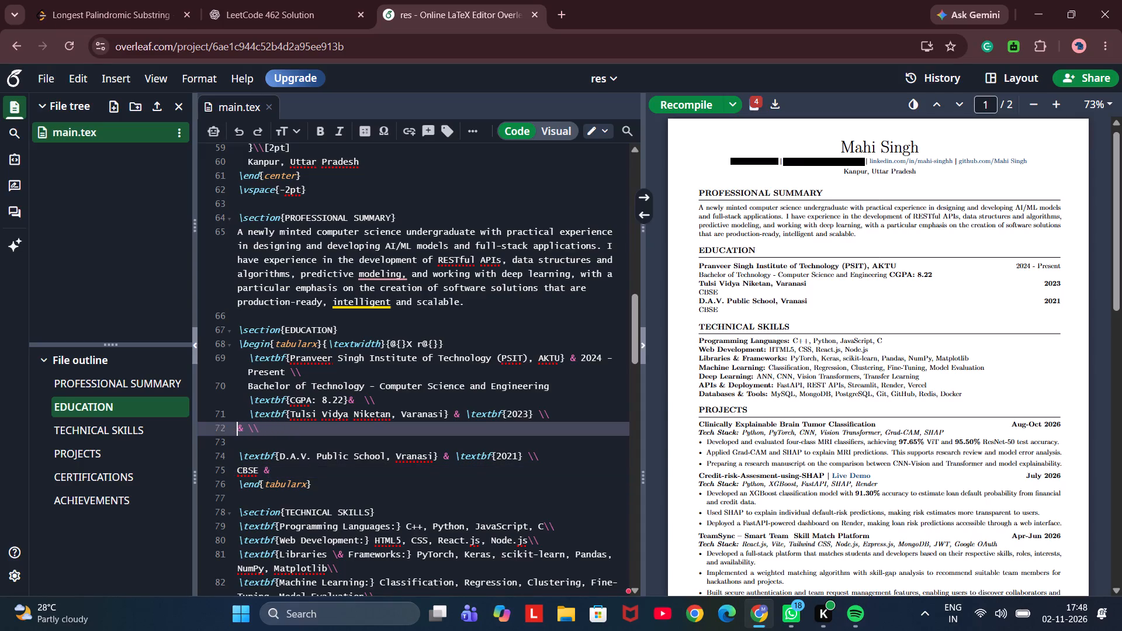
key("BackSpace")
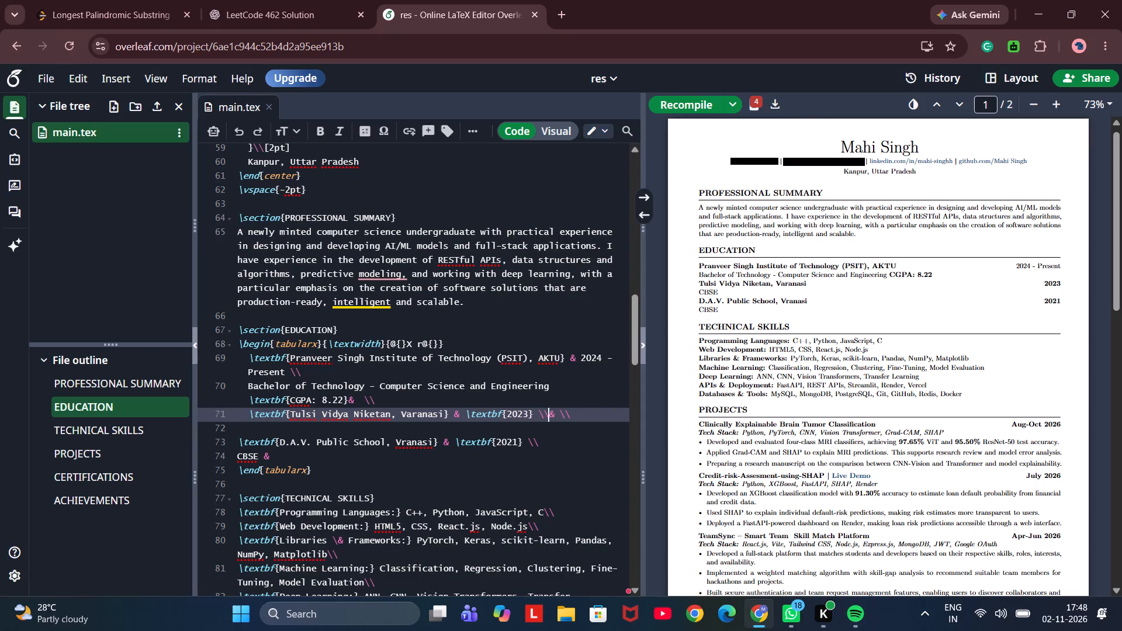
Add ", CBSE" after Varanasi inside the bold name of the Tulsi Vidya Niketan entry.
key("Left")
key("Left")
key("Left")
key("Left")
key("Left")
key("Left")
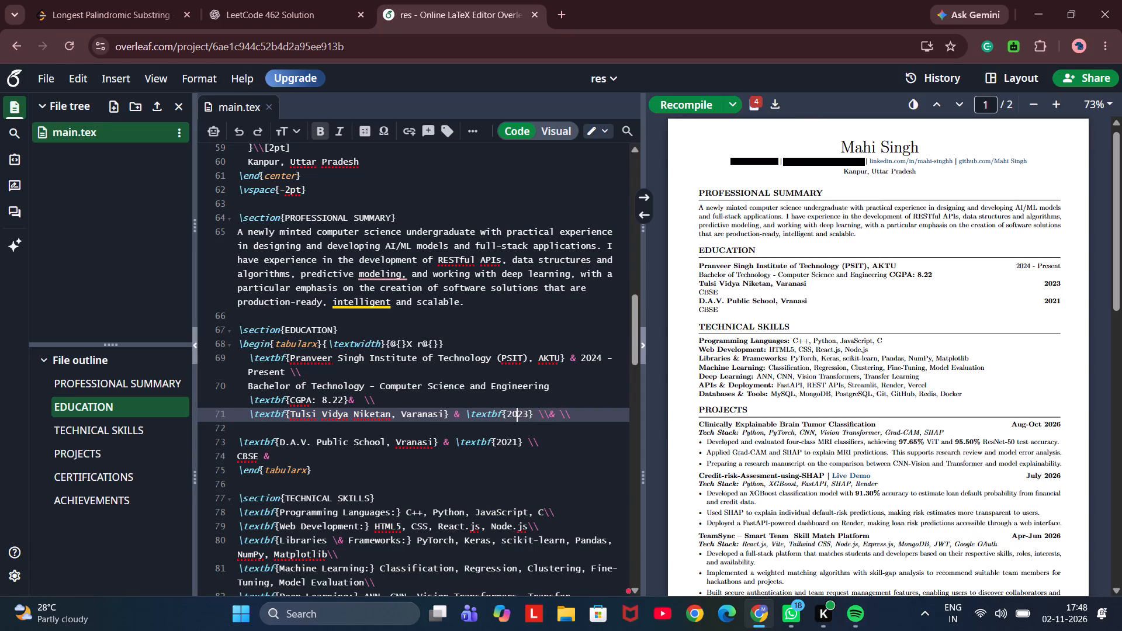
key("Left")
key("Left")
key("Left")
key("Left")
key("Left")
key("Left")
key("Left")
key("Left")
key("Left")
key("Left")
key("Left")
key("Left")
key("Left")
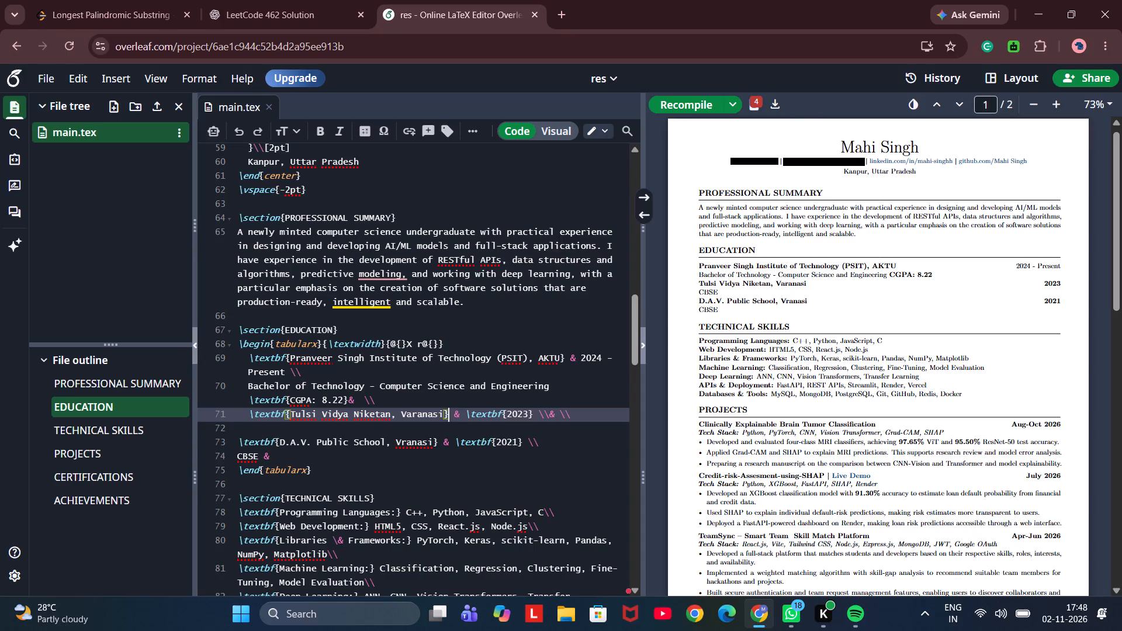
key("Left")
type(",")
key("space")
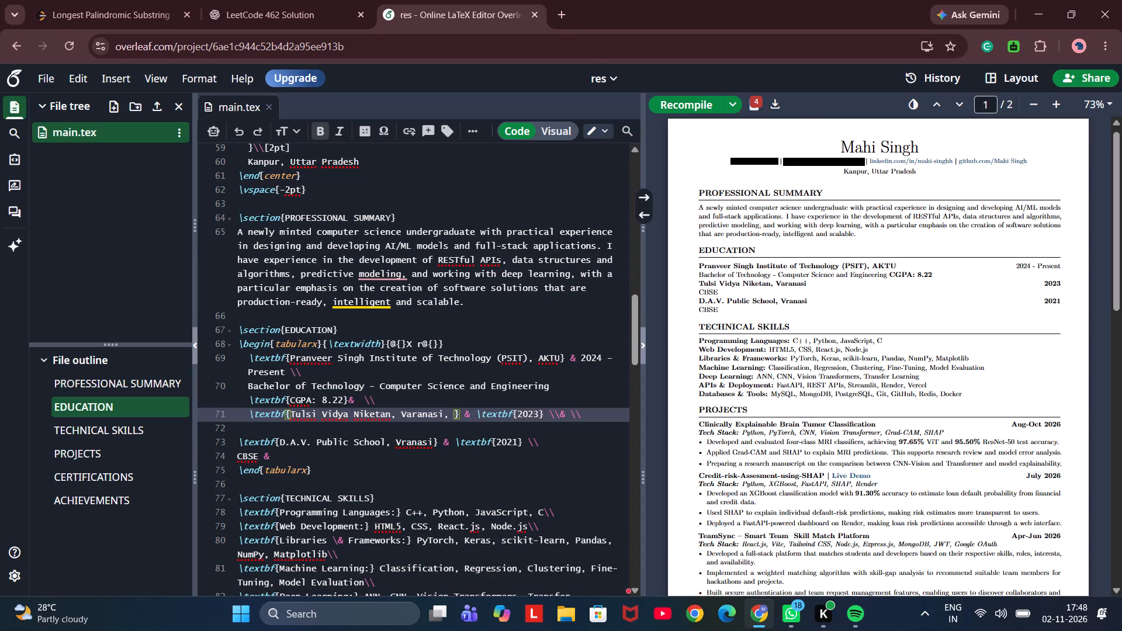
key("BackSpace")
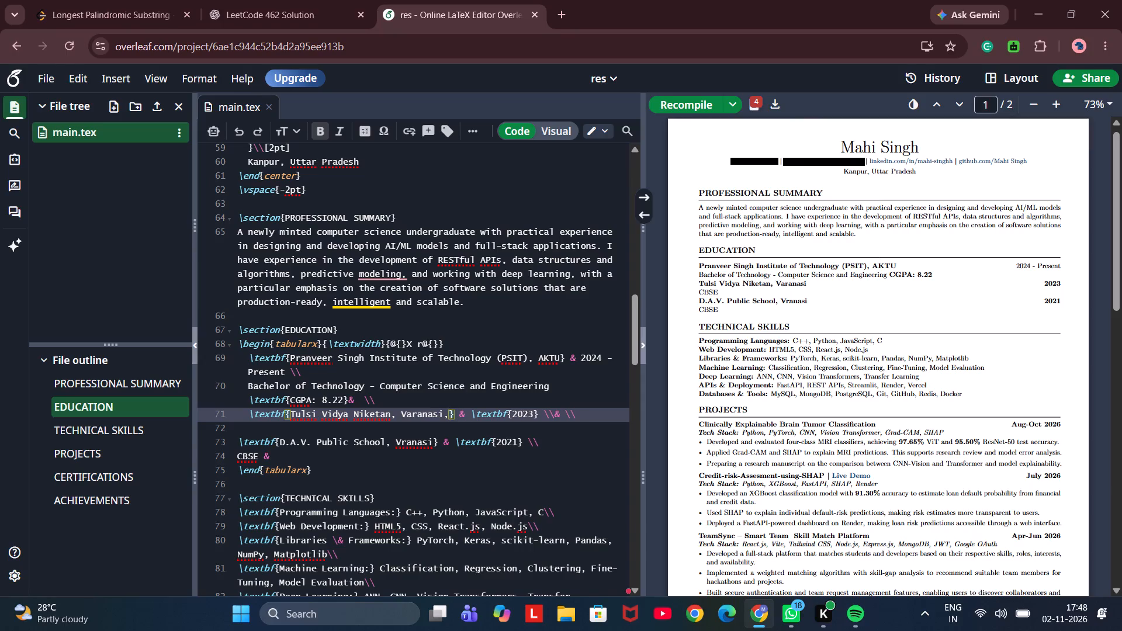
key("space")
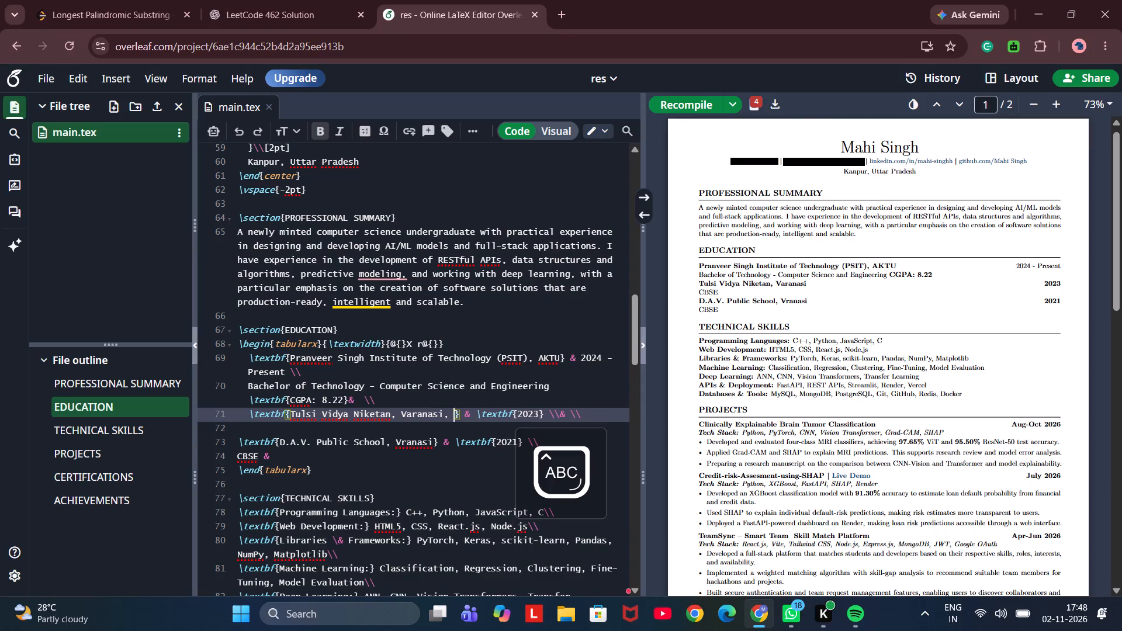
type("CBSE")
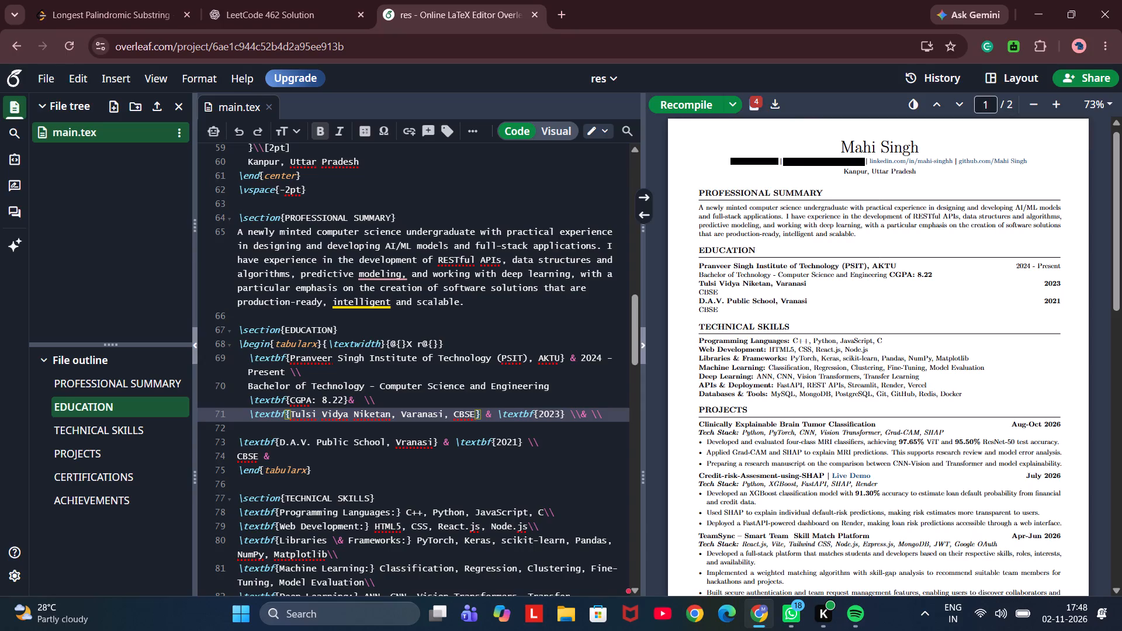
Wrap CBSE in its own \textbf{} command within the Tulsi Vidya Niketan line and recompile the resume.
key("shift+braceright")
key("Left")
key("Left")
key("Left")
key("Left")
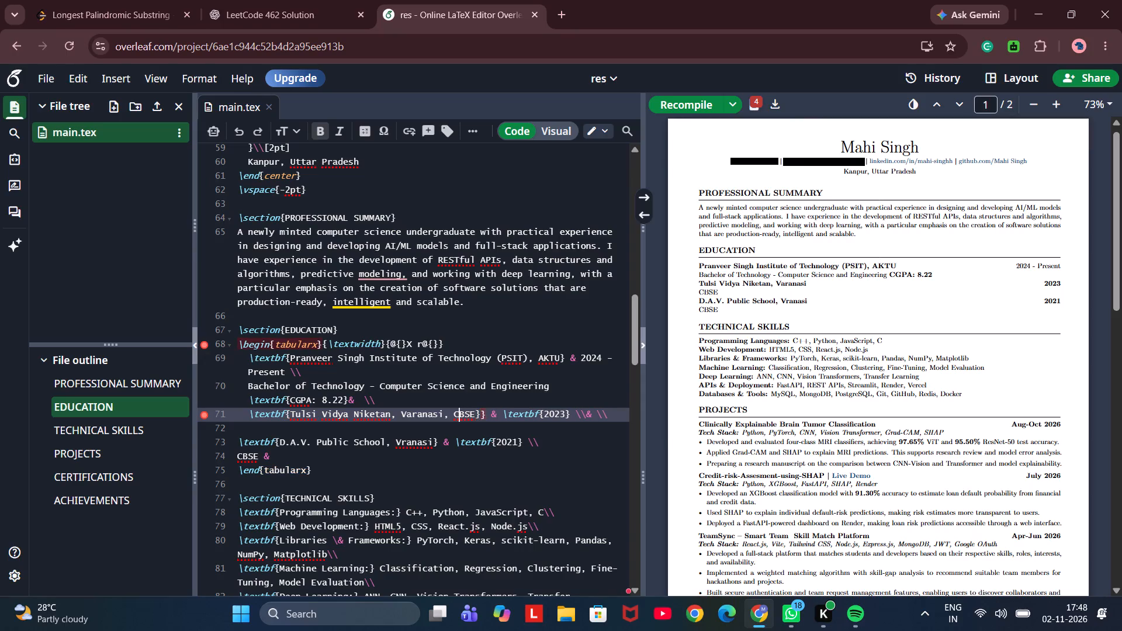
key("Left")
key("shift+braceleft")
type("TEXT")
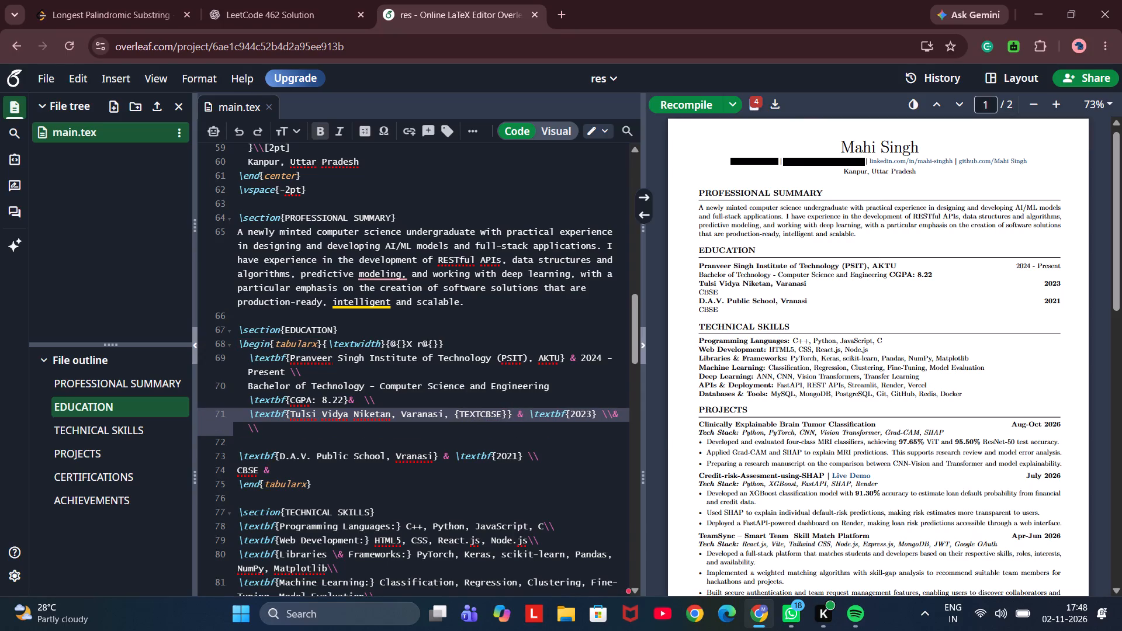
key("BackSpace")
key("BackSpace")
key("BackSpace")
key("BackSpace")
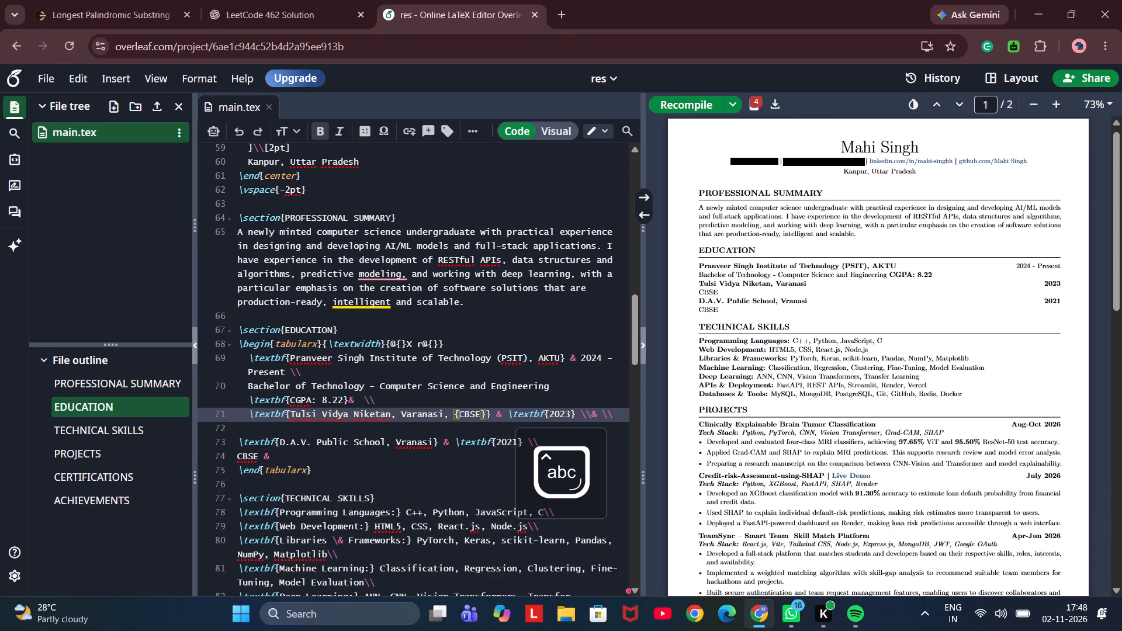
key("Left")
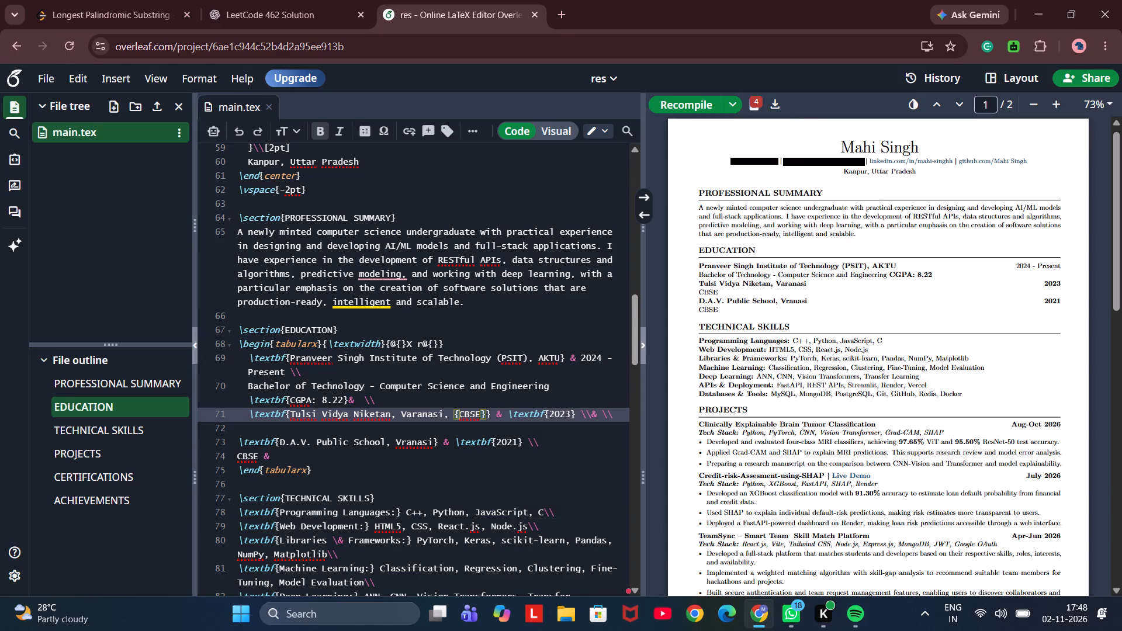
type("text")
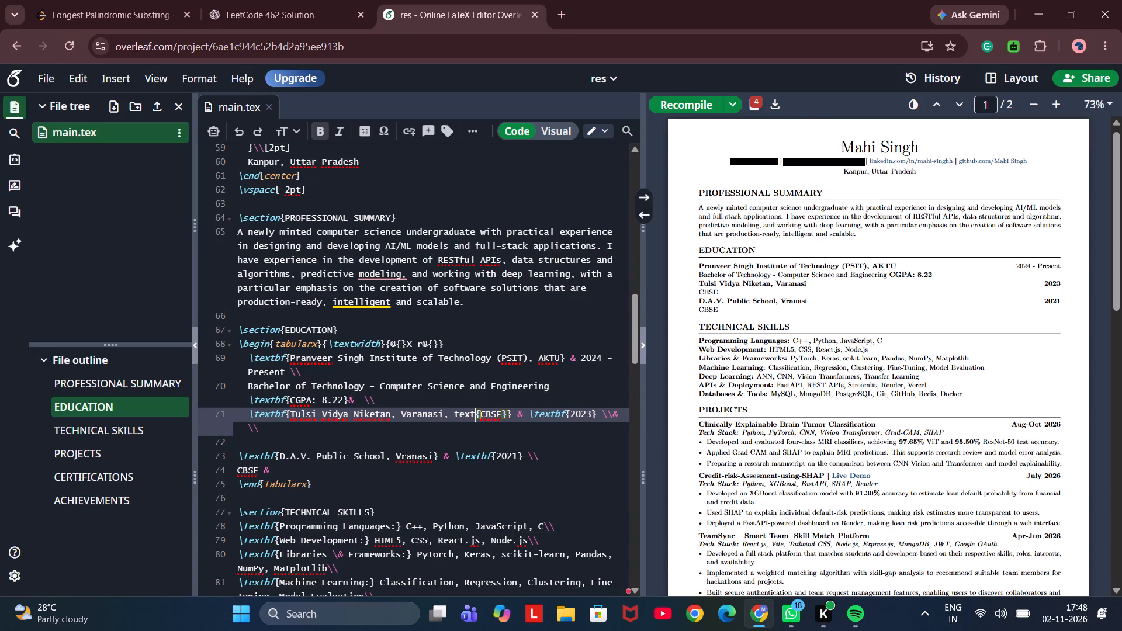
type("bf")
key("Left")
key("Left")
key("Left")
key("Left")
key("Left")
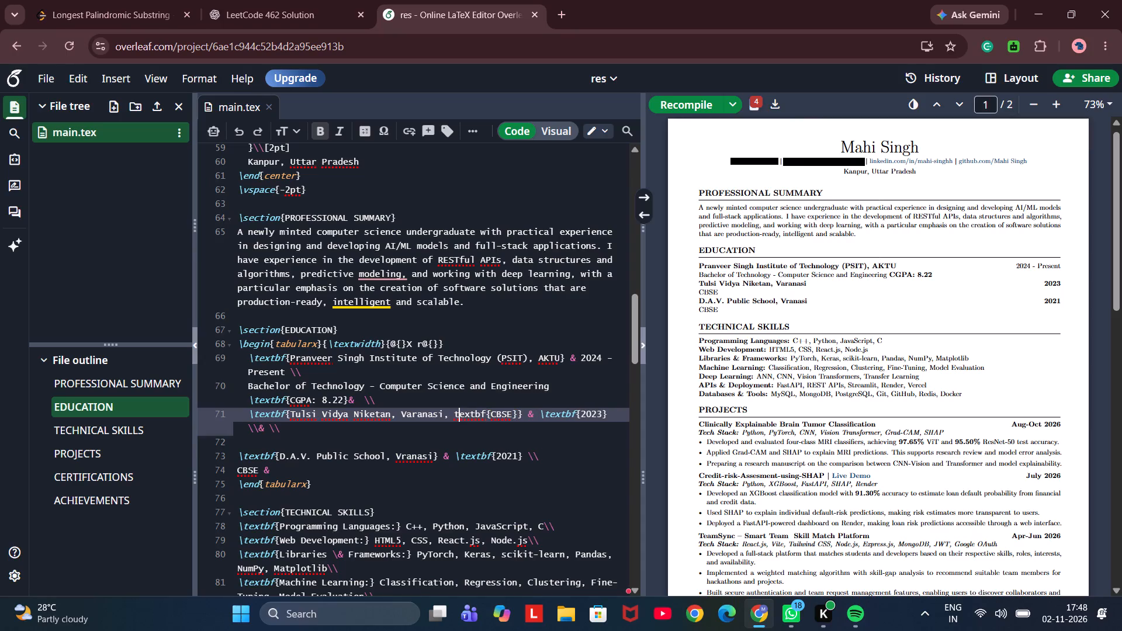
key("backslash")
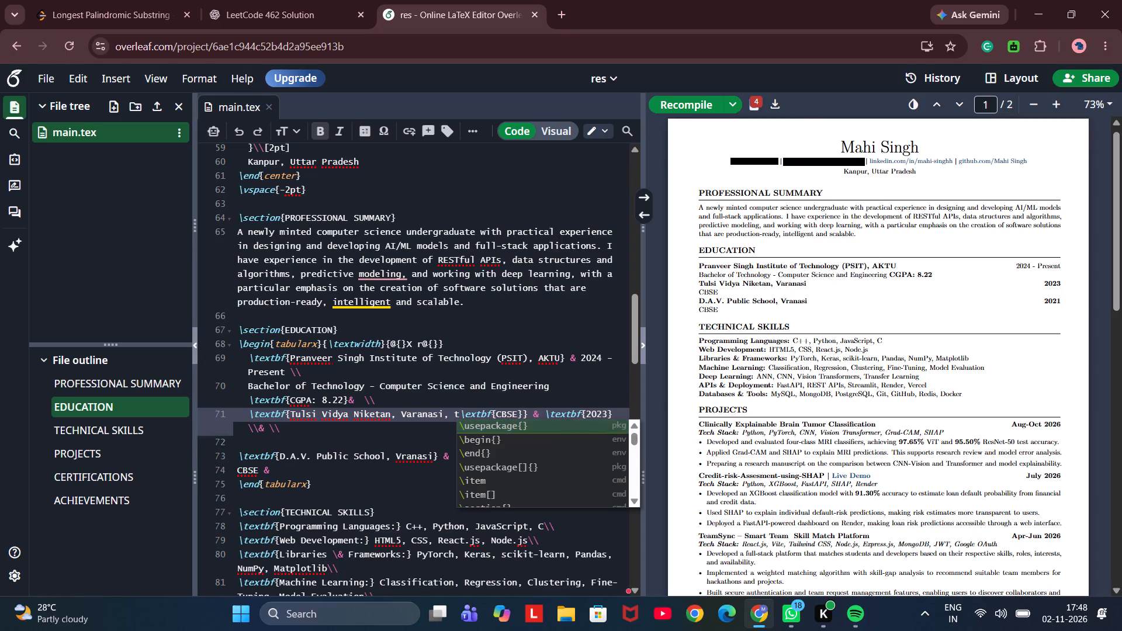
left_click(571, 390)
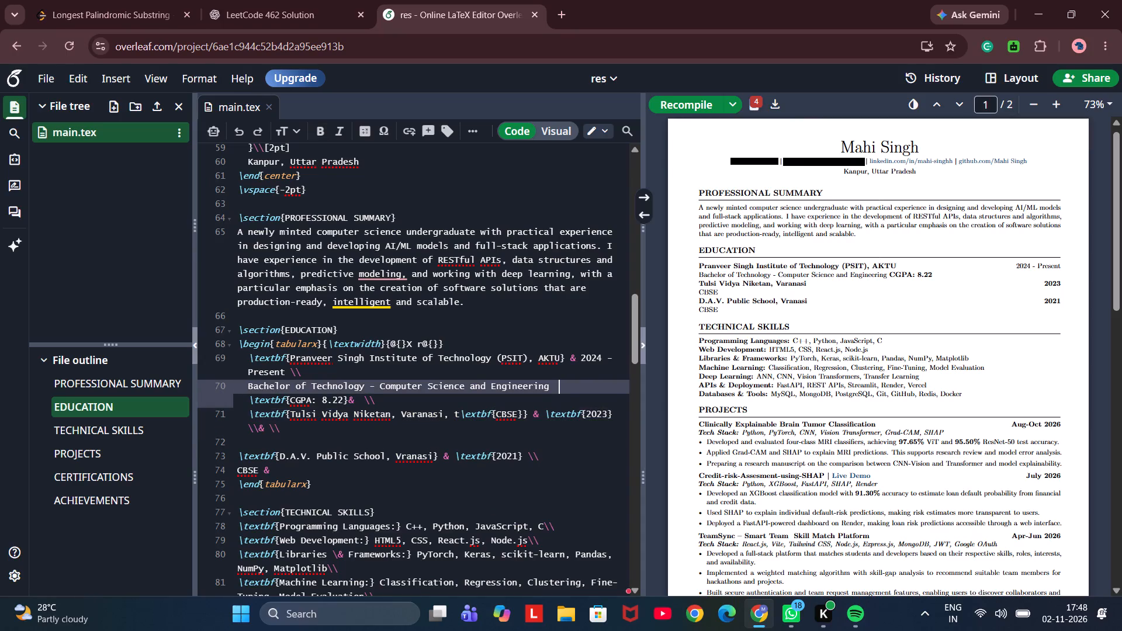
left_click(462, 415)
key("BackSpace")
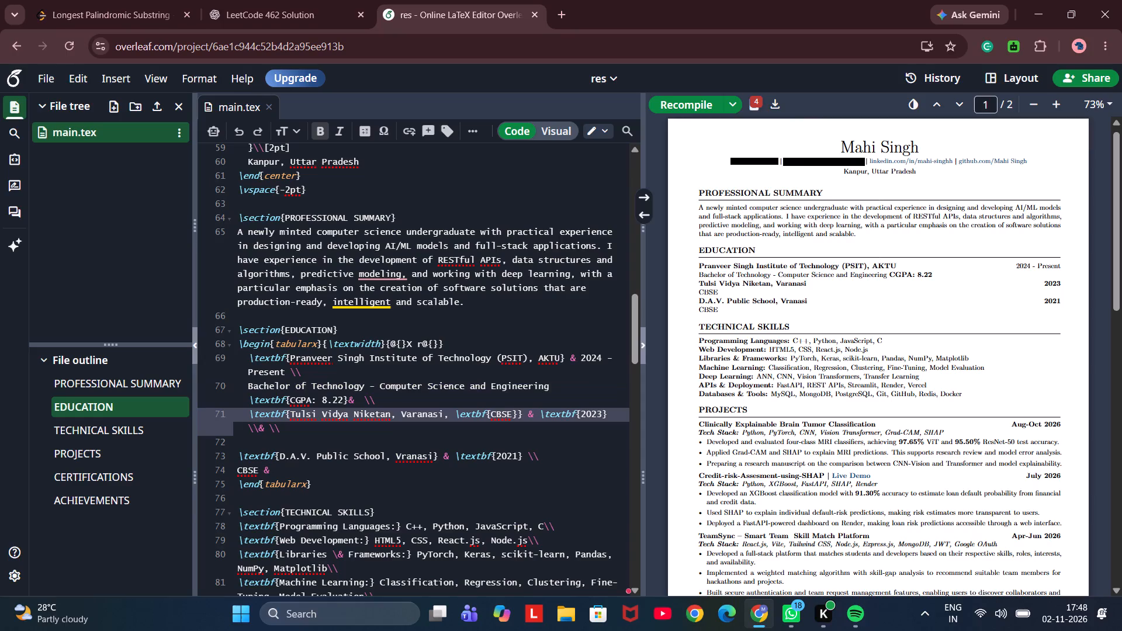
key("Right")
key("t")
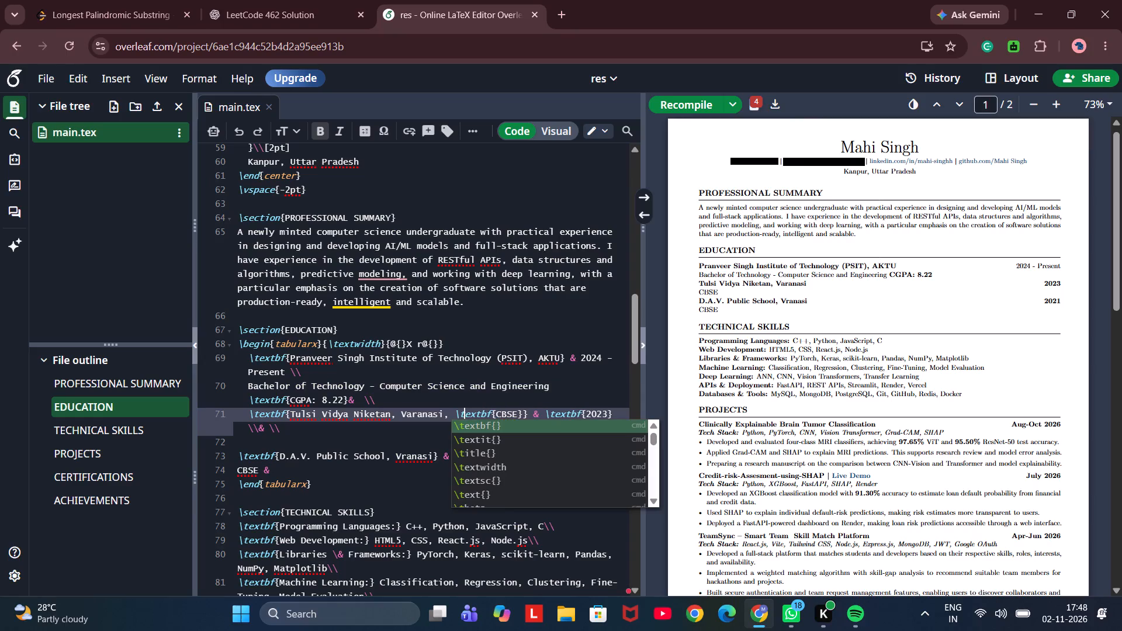
left_click(685, 100)
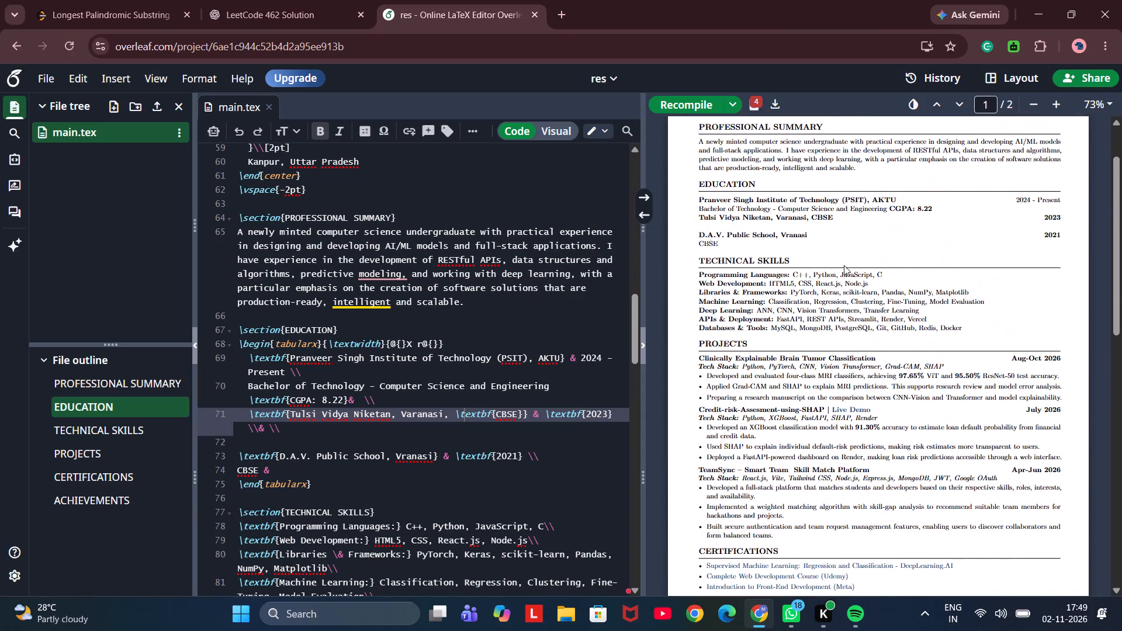
Put CBSE in parentheses, remove the comma after Varanasi in the Tulsi Vidya Niketan line, and recompile the resume.
scroll(820, 248, "up", 1)
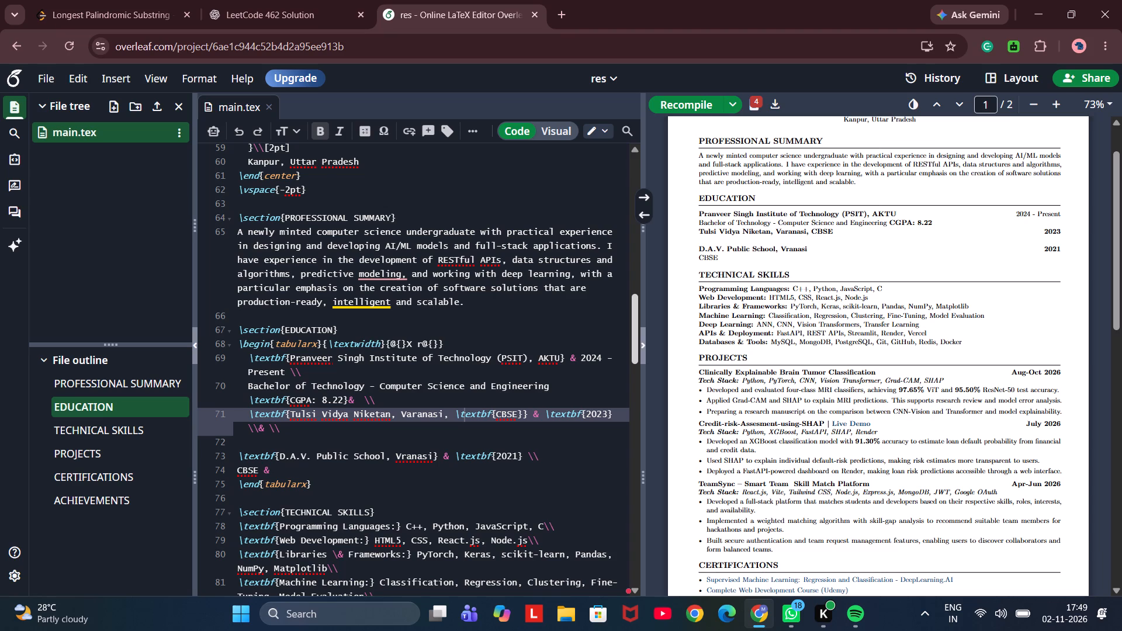
left_click(497, 414)
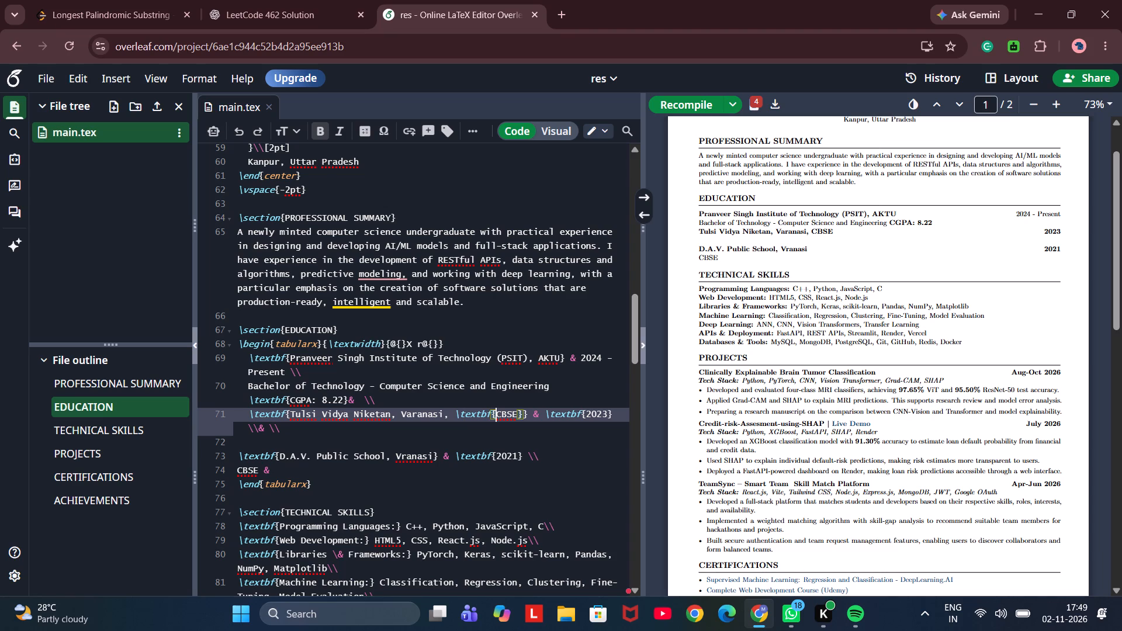
key("shift+parenleft")
key("Right")
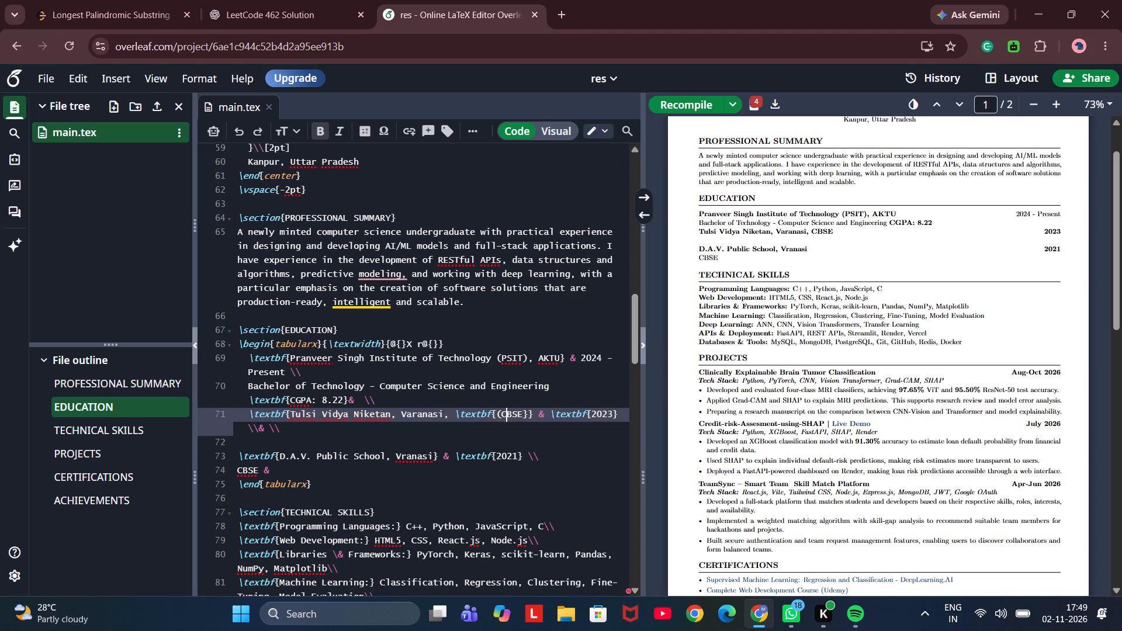
key("Right")
key("Right")
key("Right")
key("shift+parenright")
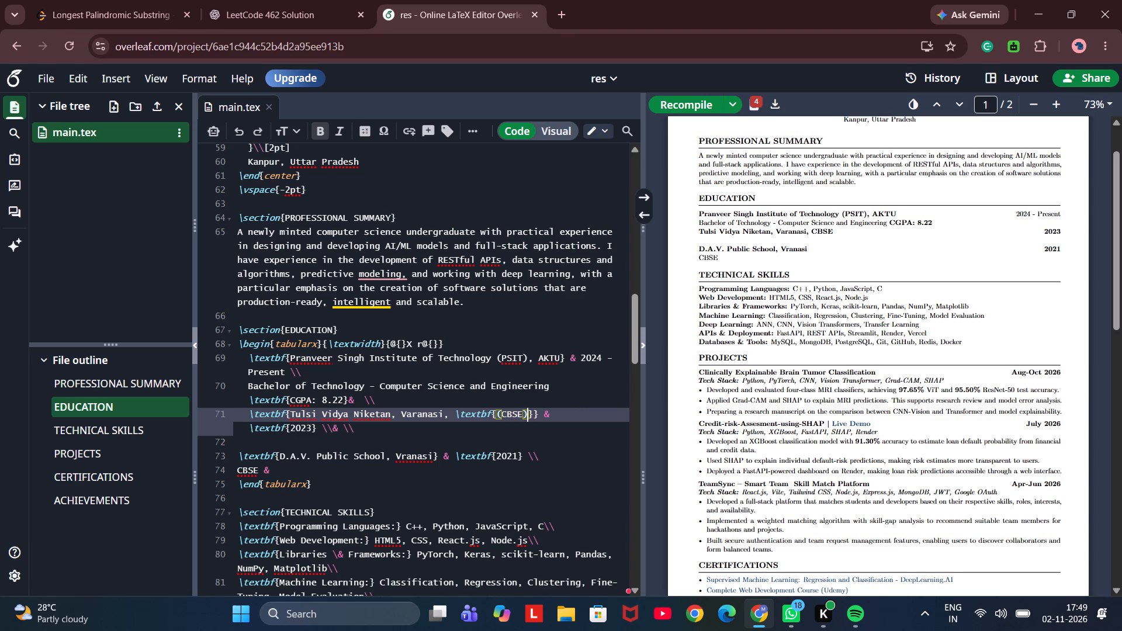
left_click(449, 415)
key("BackSpace")
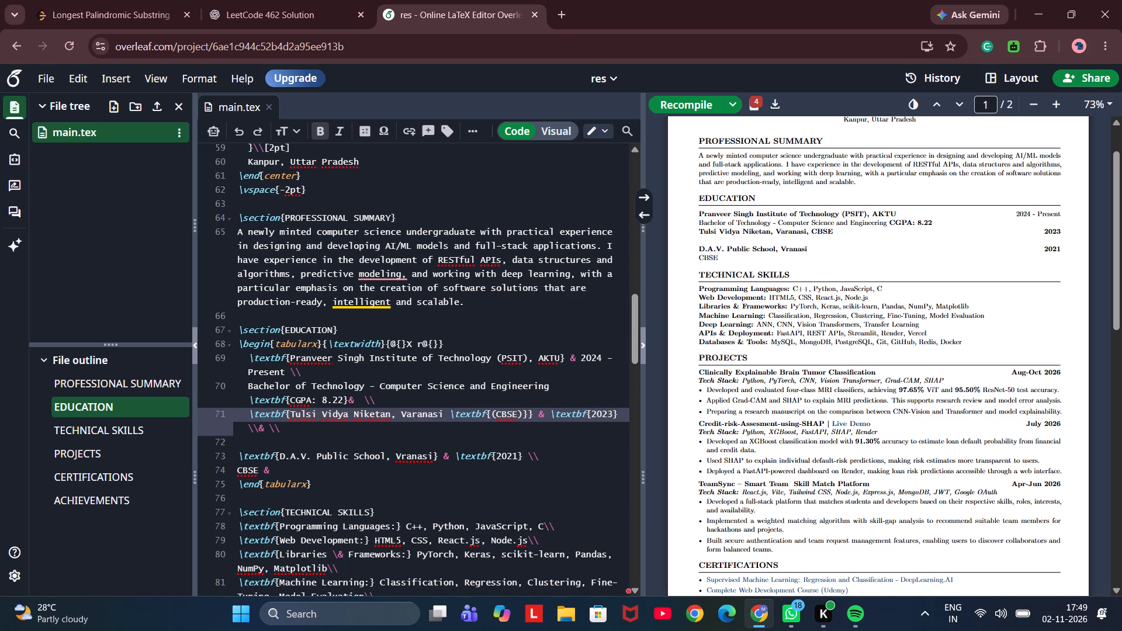
left_click(666, 105)
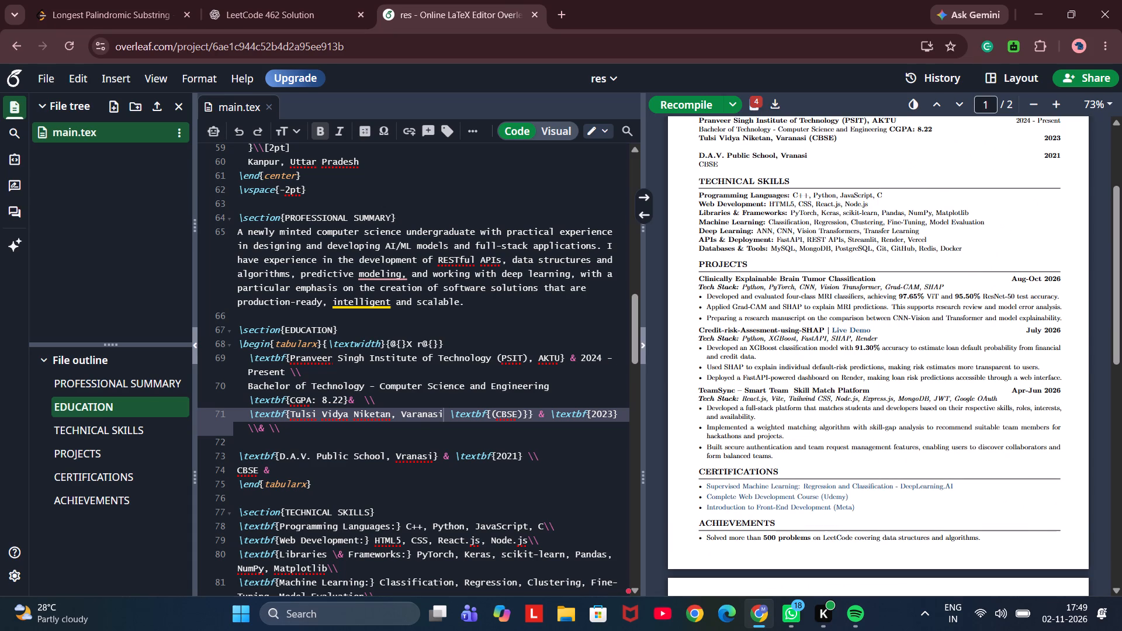
Delete the trailing \\& \\ from the end of the Tulsi Vidya Niketan line and recompile the resume.
left_click_drag(282, 427, 248, 427)
key("ctrl+c")
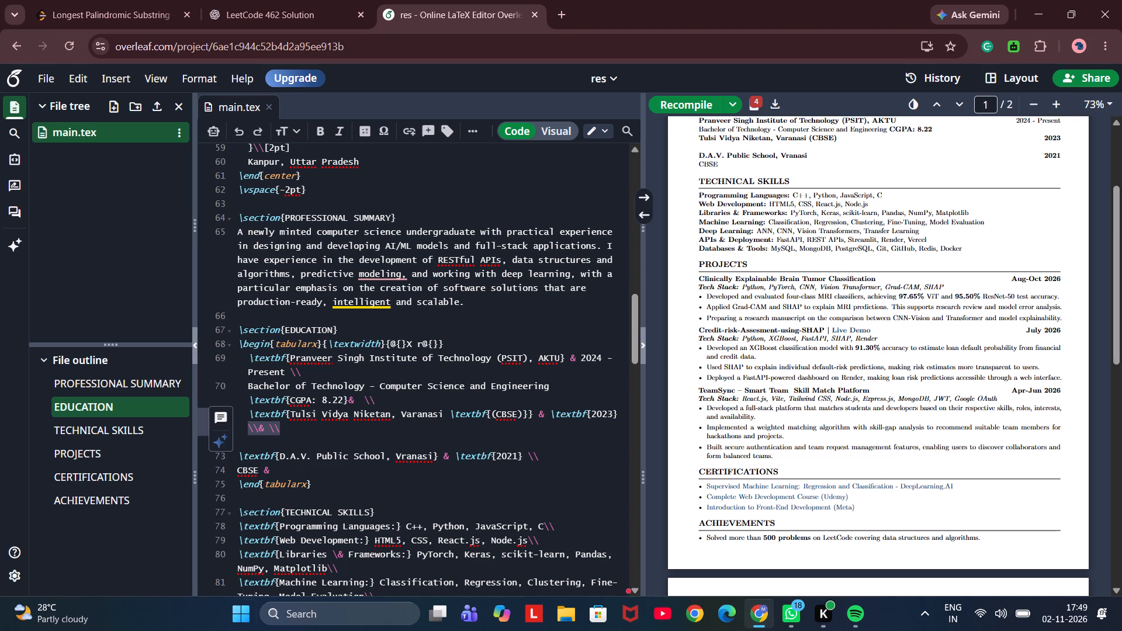
double_click(283, 423)
double_click(283, 423)
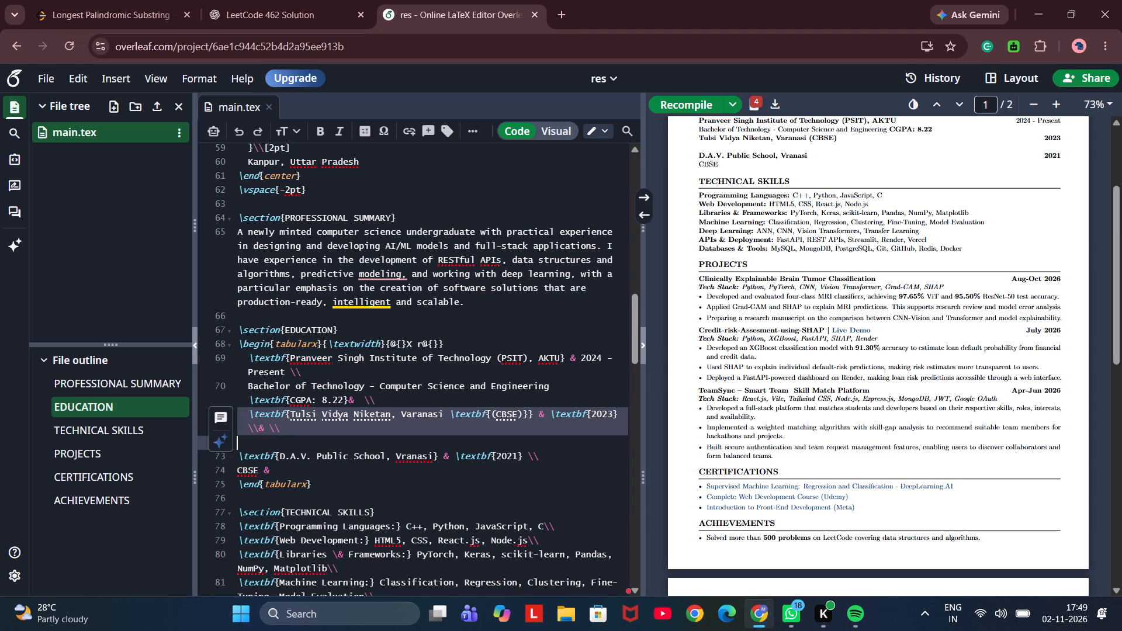
left_click_drag(280, 428, 246, 429)
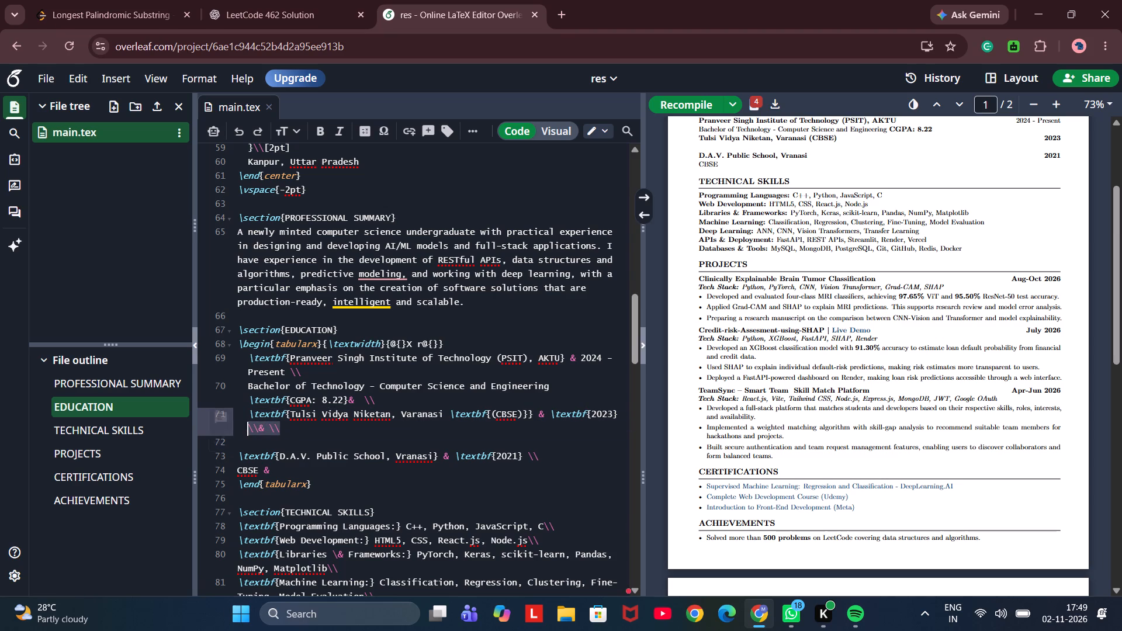
key("BackSpace")
left_click(704, 100)
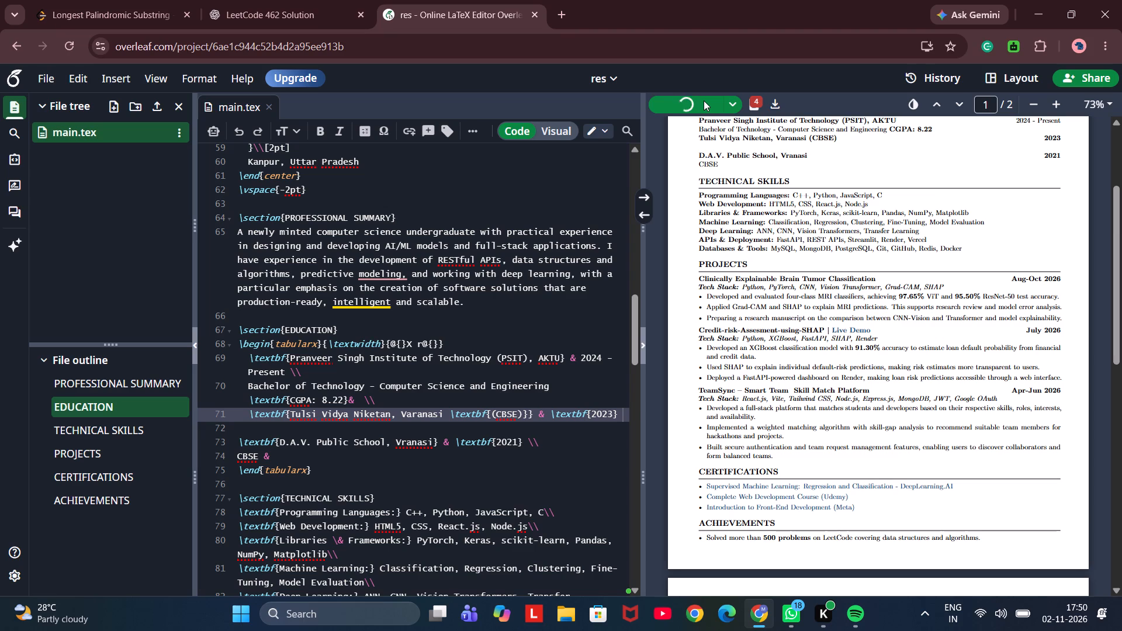
Undo the deletion of the trailing \\& \\ on the Tulsi Vidya Niketan line and recompile the resume.
scroll(834, 240, "up", 1)
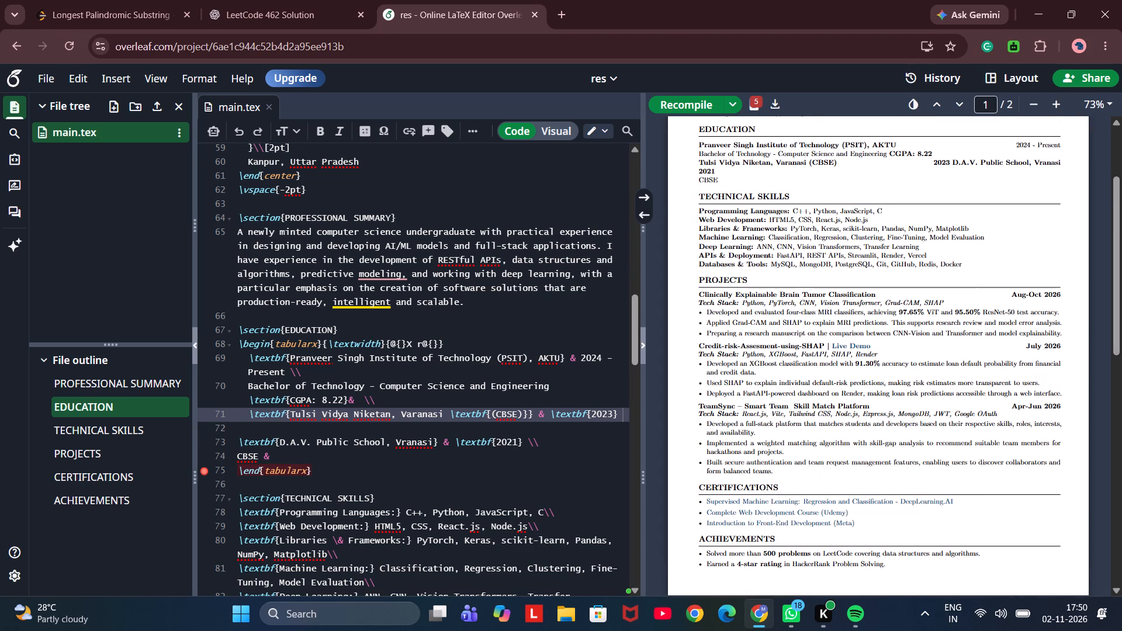
left_click(444, 366)
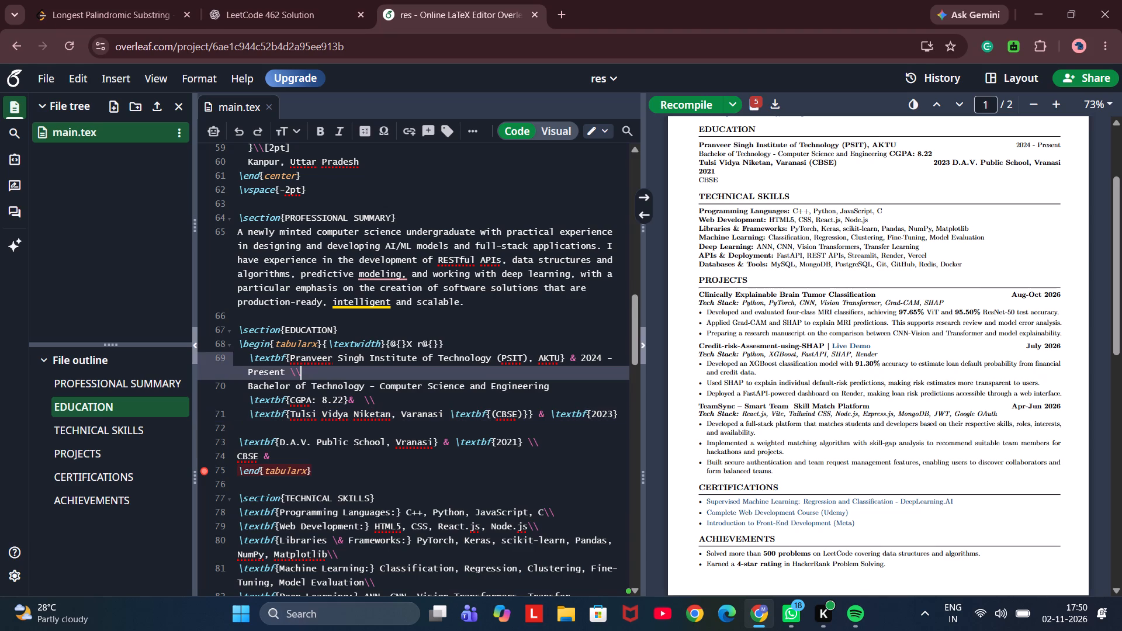
key("ctrl+z")
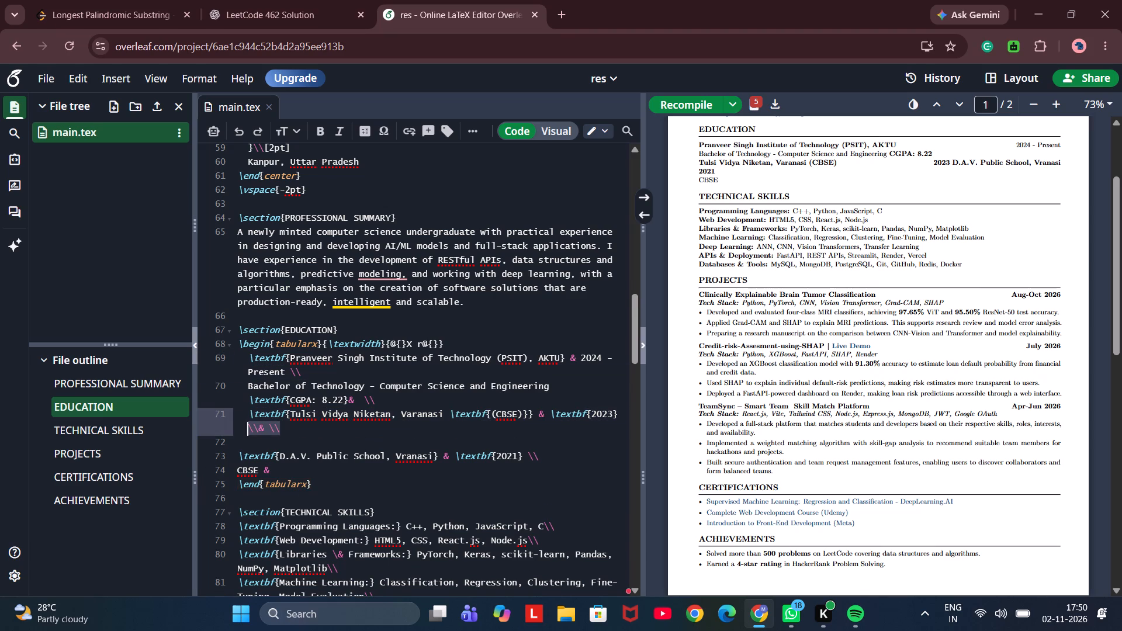
left_click(708, 110)
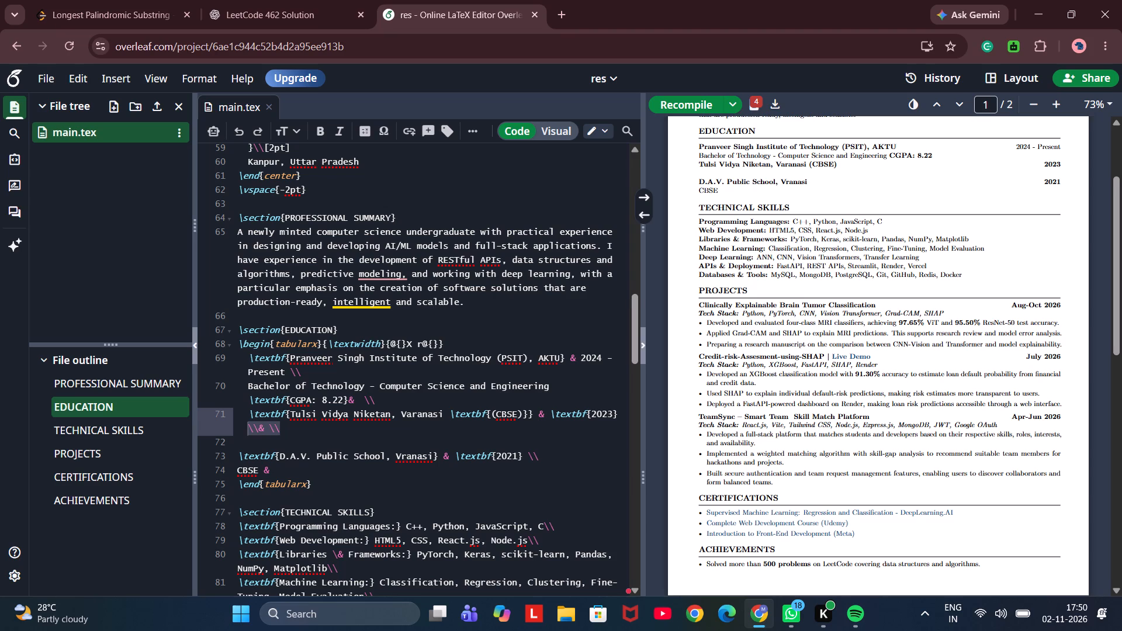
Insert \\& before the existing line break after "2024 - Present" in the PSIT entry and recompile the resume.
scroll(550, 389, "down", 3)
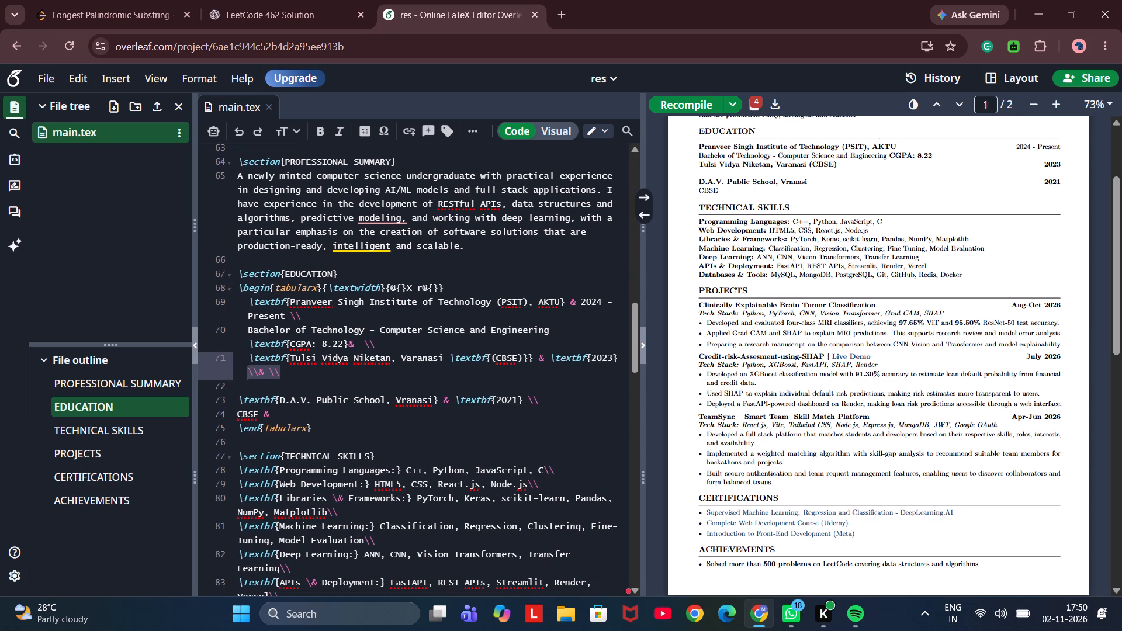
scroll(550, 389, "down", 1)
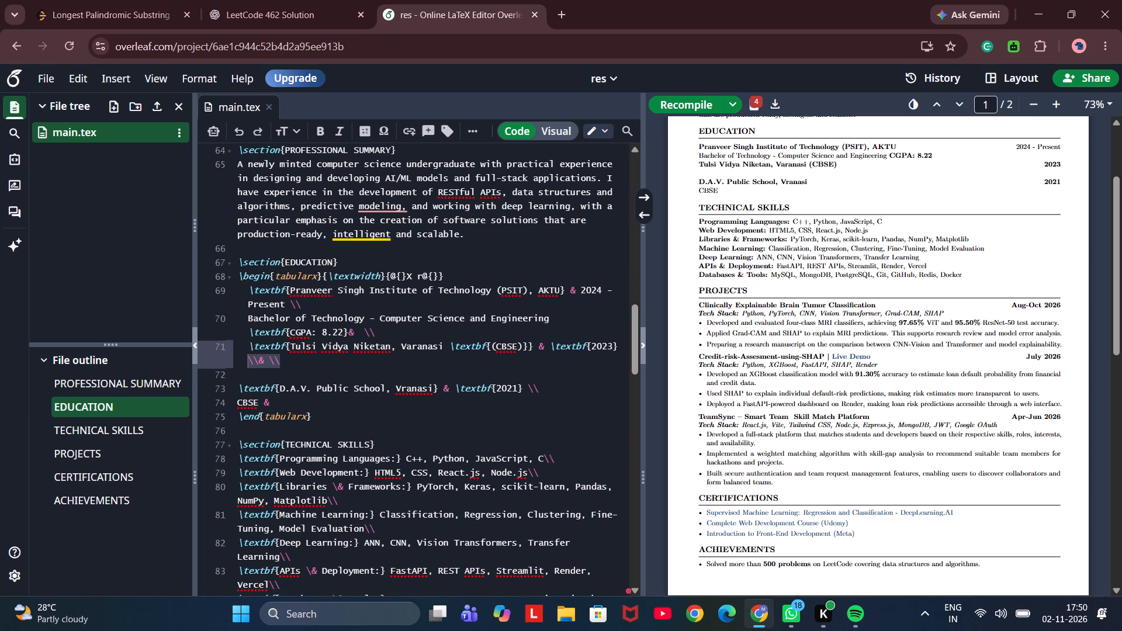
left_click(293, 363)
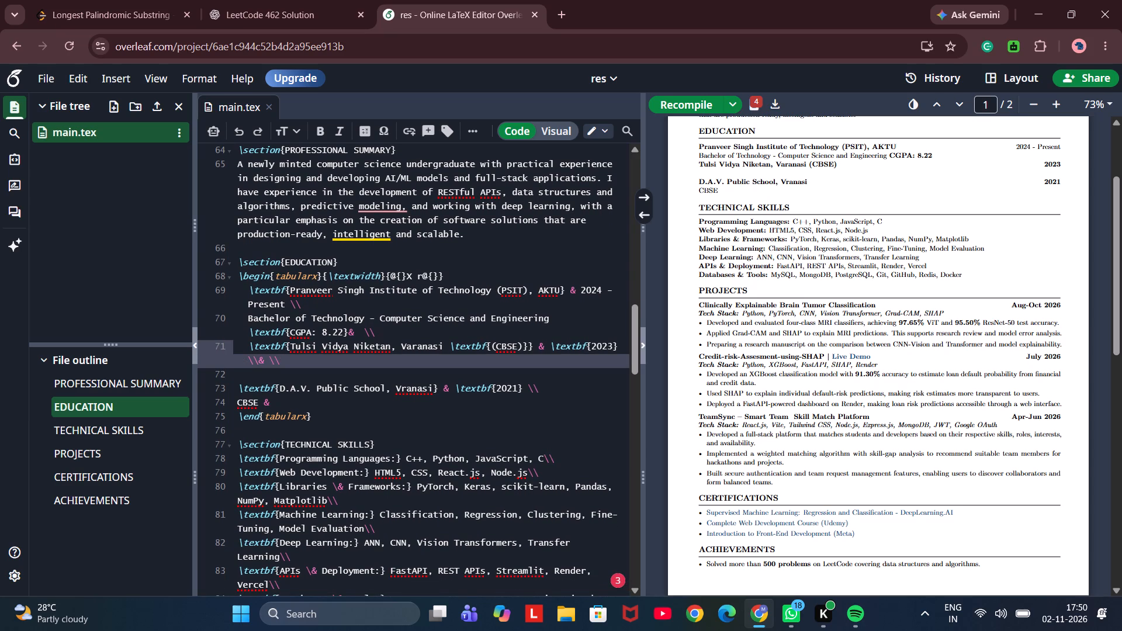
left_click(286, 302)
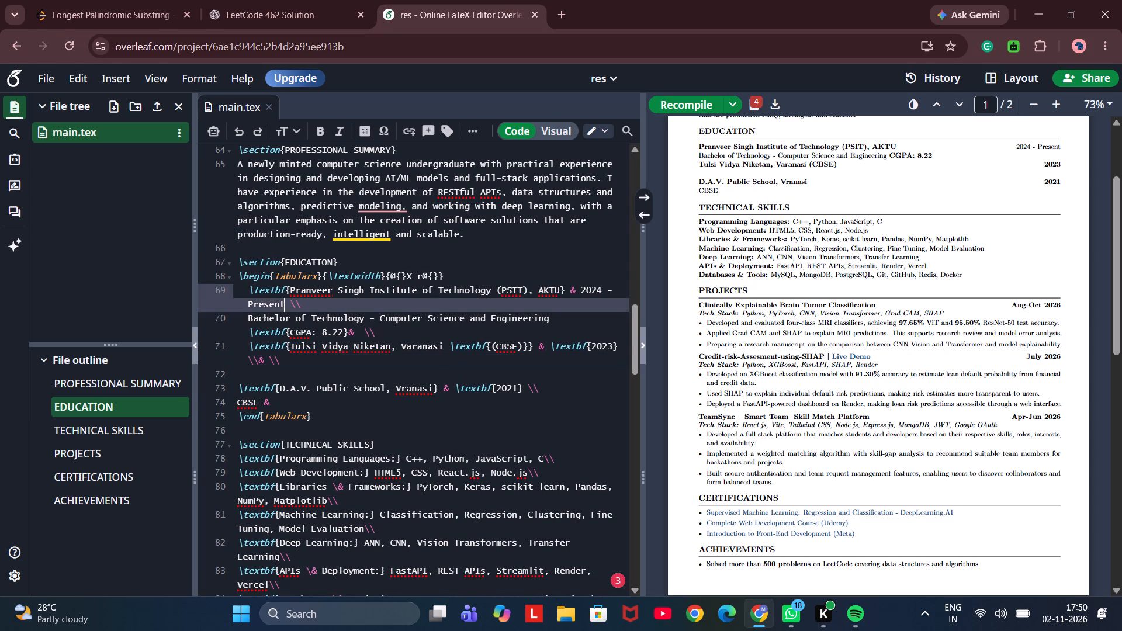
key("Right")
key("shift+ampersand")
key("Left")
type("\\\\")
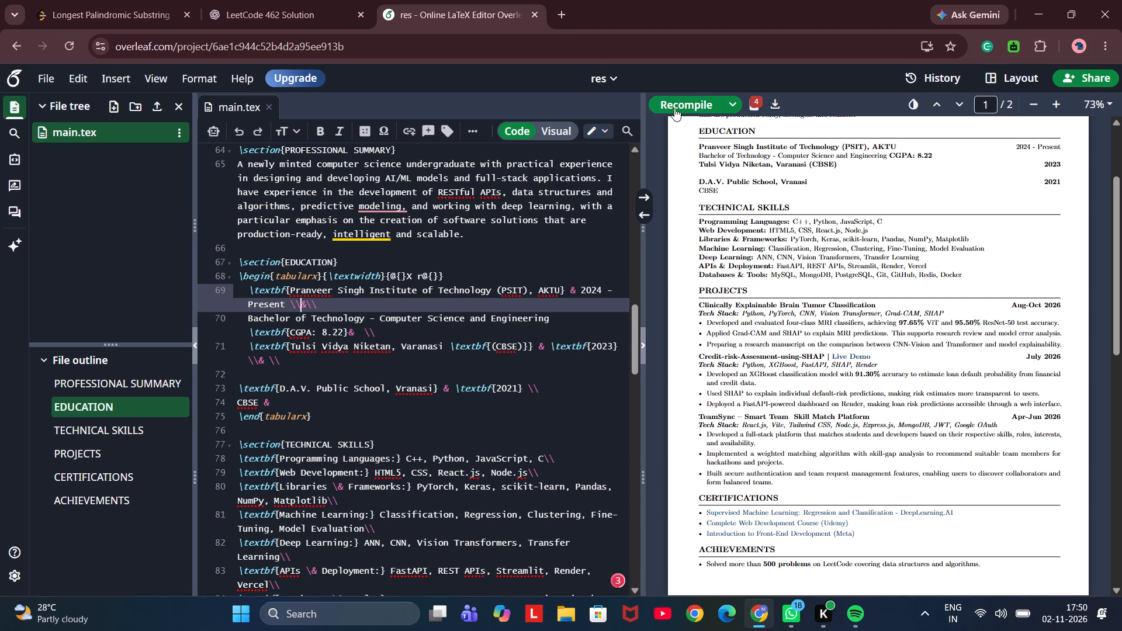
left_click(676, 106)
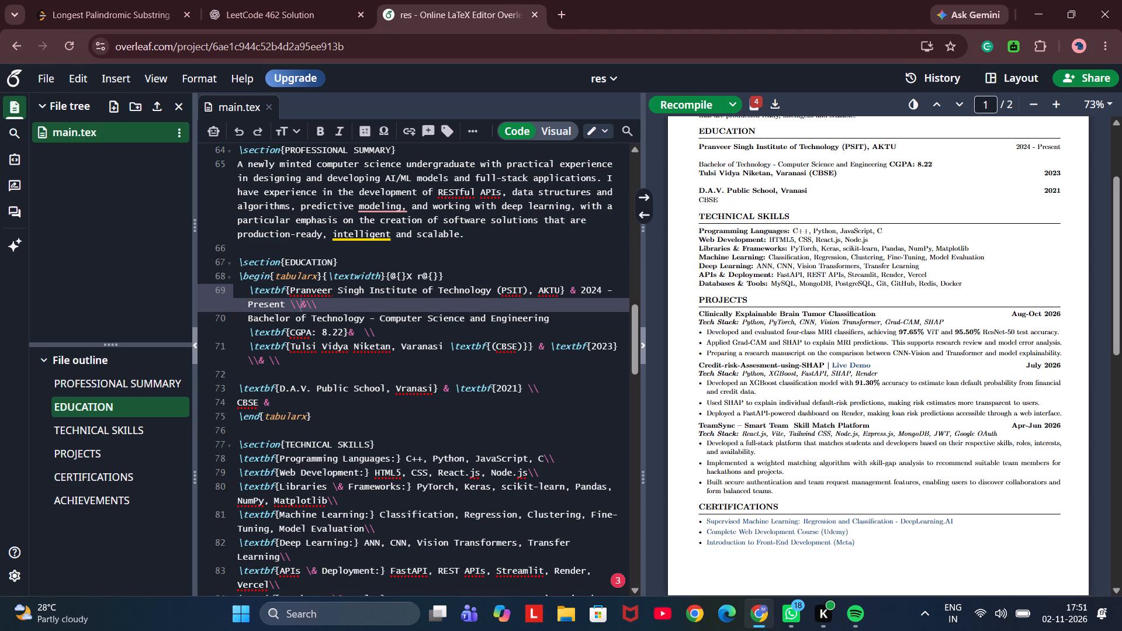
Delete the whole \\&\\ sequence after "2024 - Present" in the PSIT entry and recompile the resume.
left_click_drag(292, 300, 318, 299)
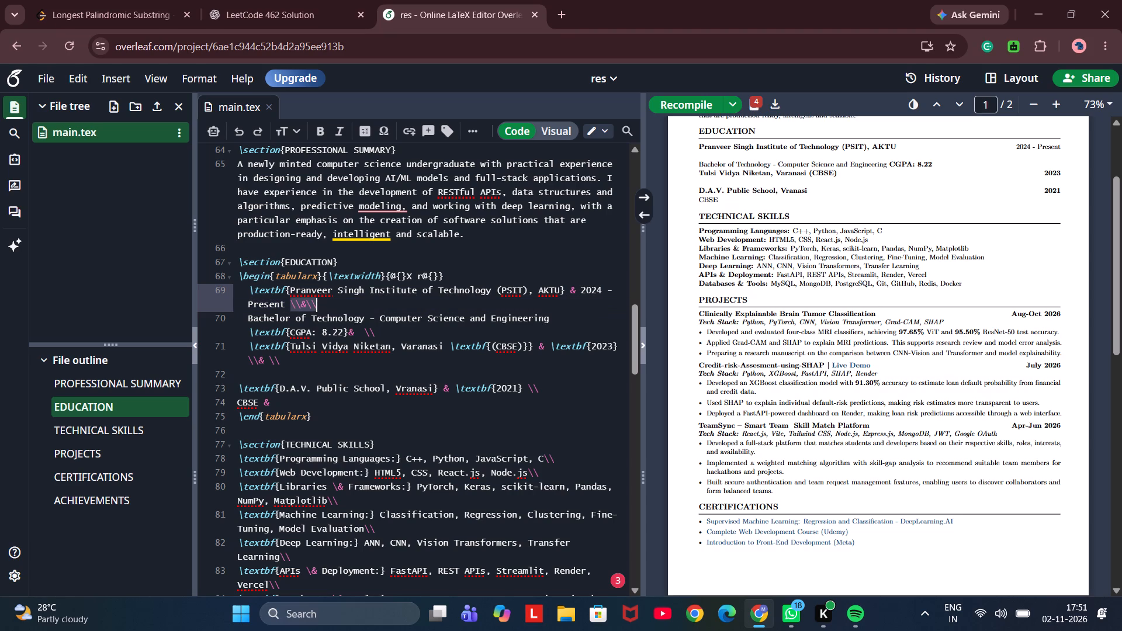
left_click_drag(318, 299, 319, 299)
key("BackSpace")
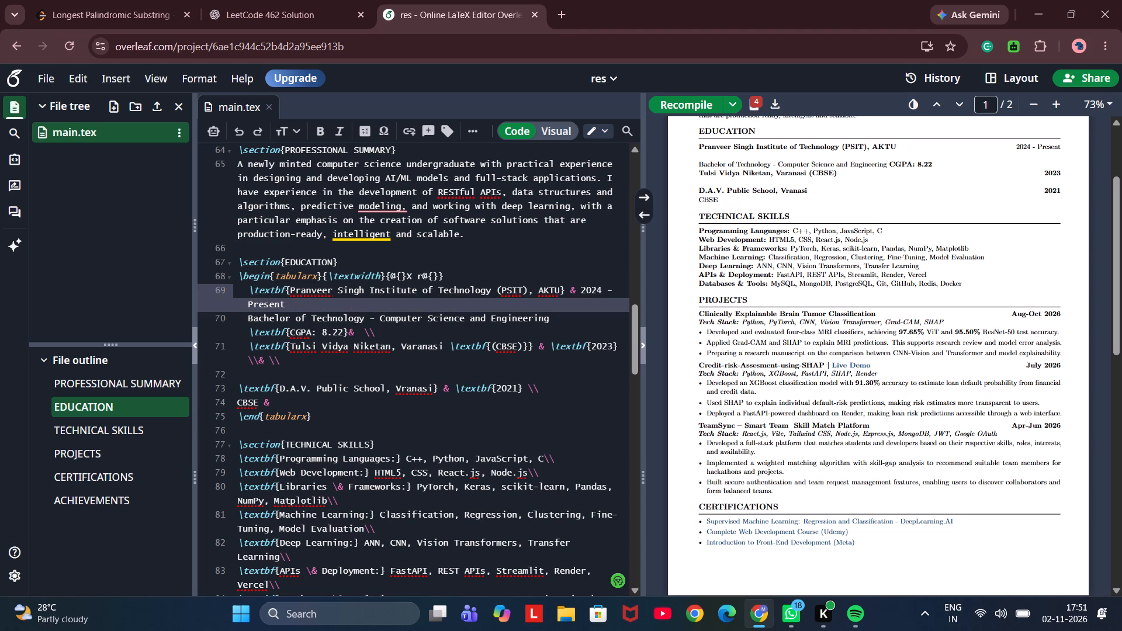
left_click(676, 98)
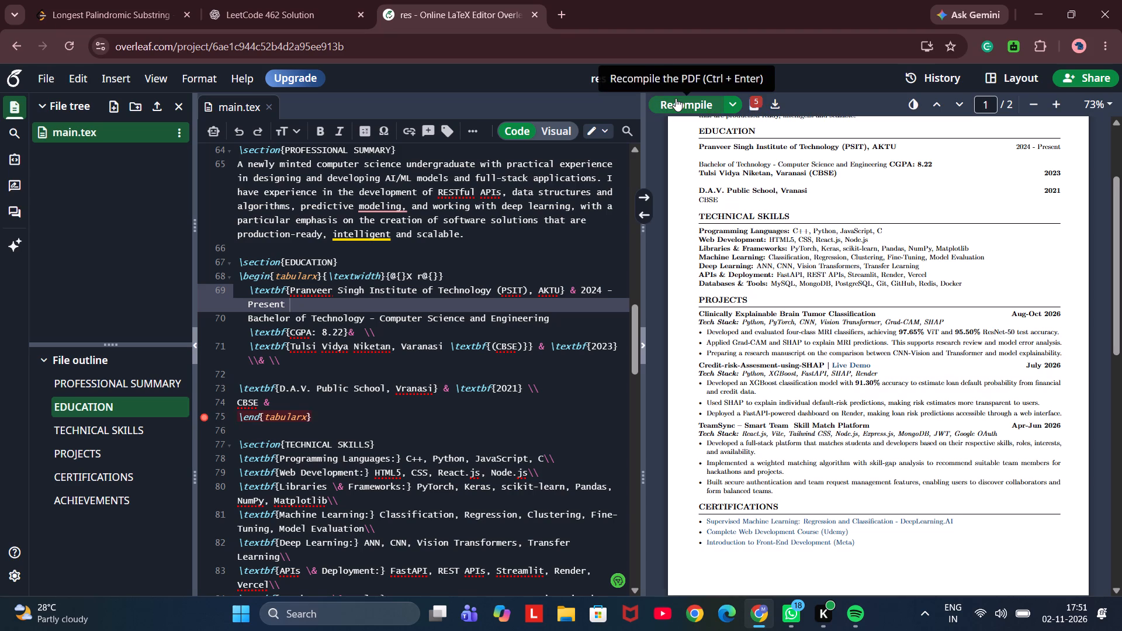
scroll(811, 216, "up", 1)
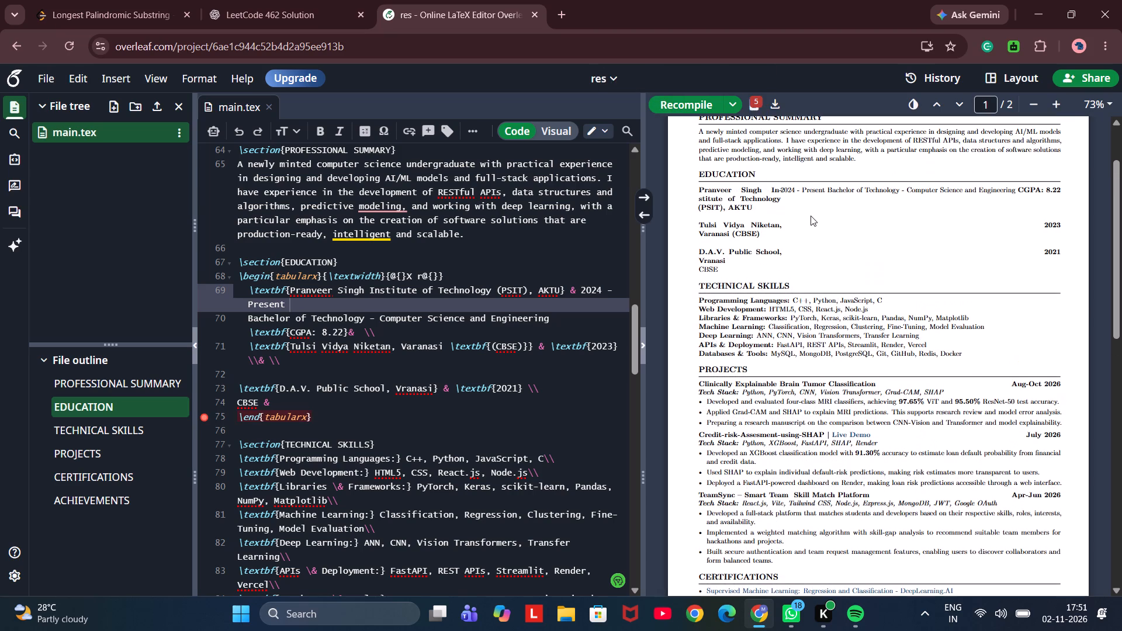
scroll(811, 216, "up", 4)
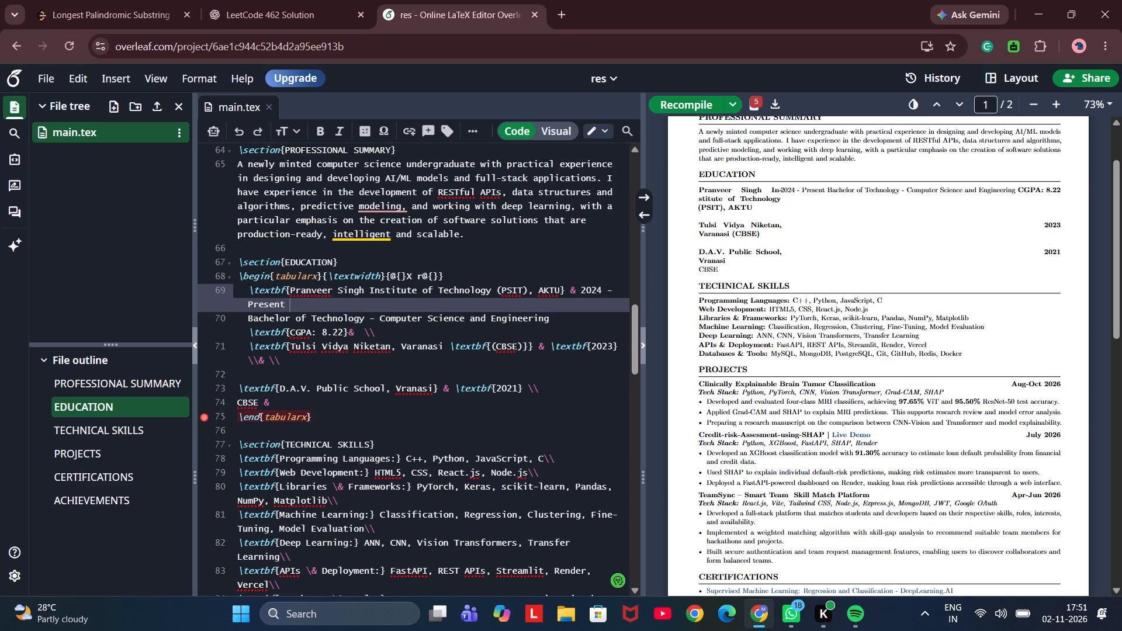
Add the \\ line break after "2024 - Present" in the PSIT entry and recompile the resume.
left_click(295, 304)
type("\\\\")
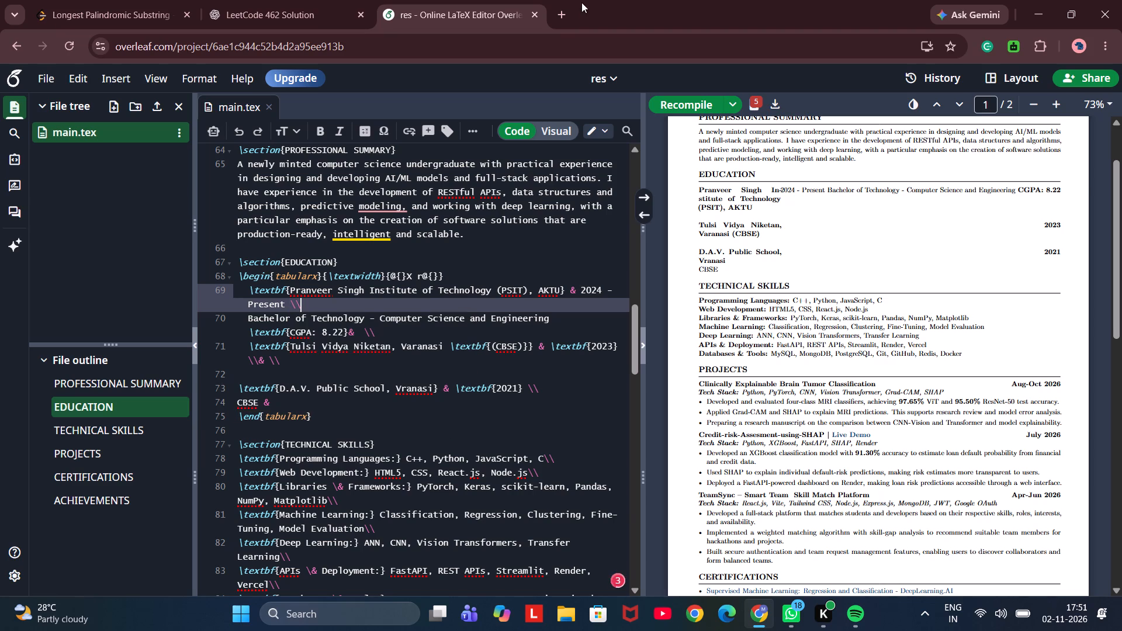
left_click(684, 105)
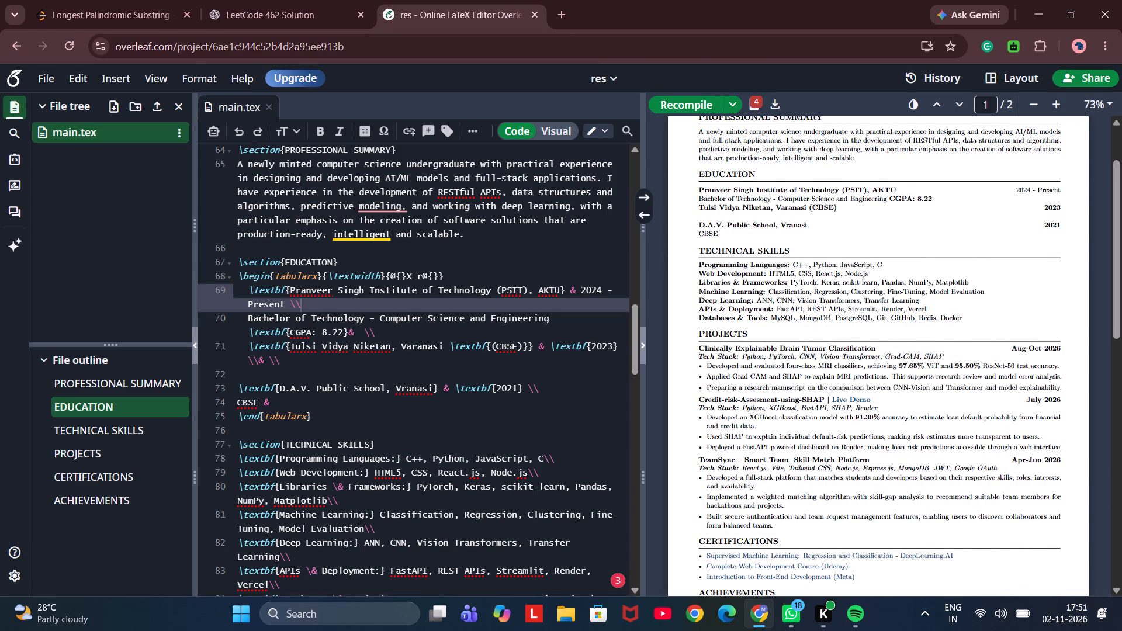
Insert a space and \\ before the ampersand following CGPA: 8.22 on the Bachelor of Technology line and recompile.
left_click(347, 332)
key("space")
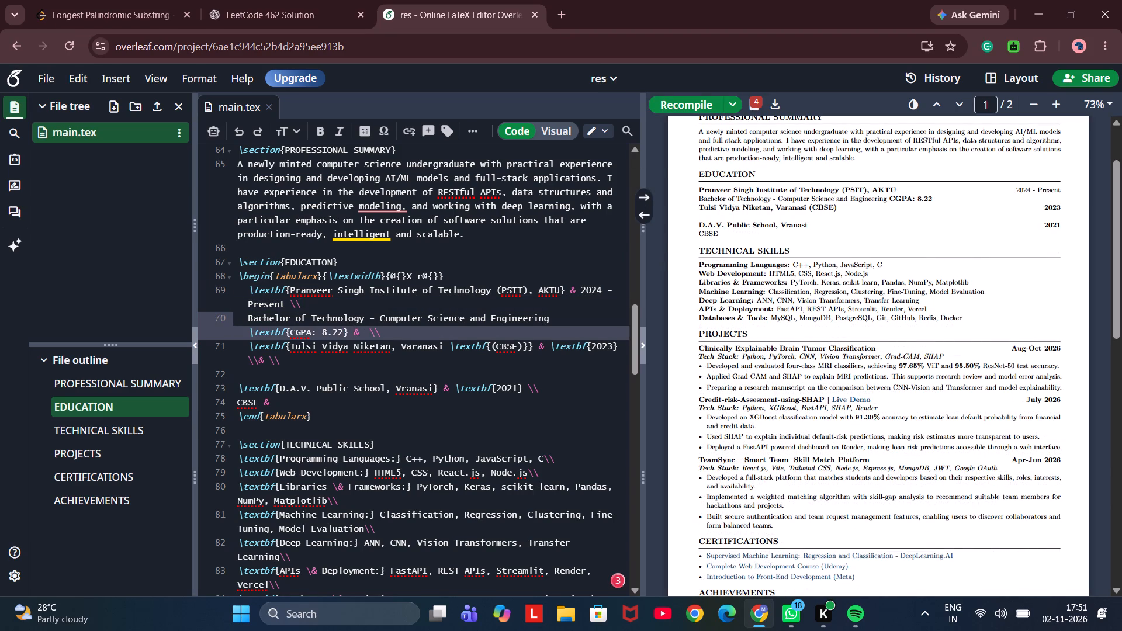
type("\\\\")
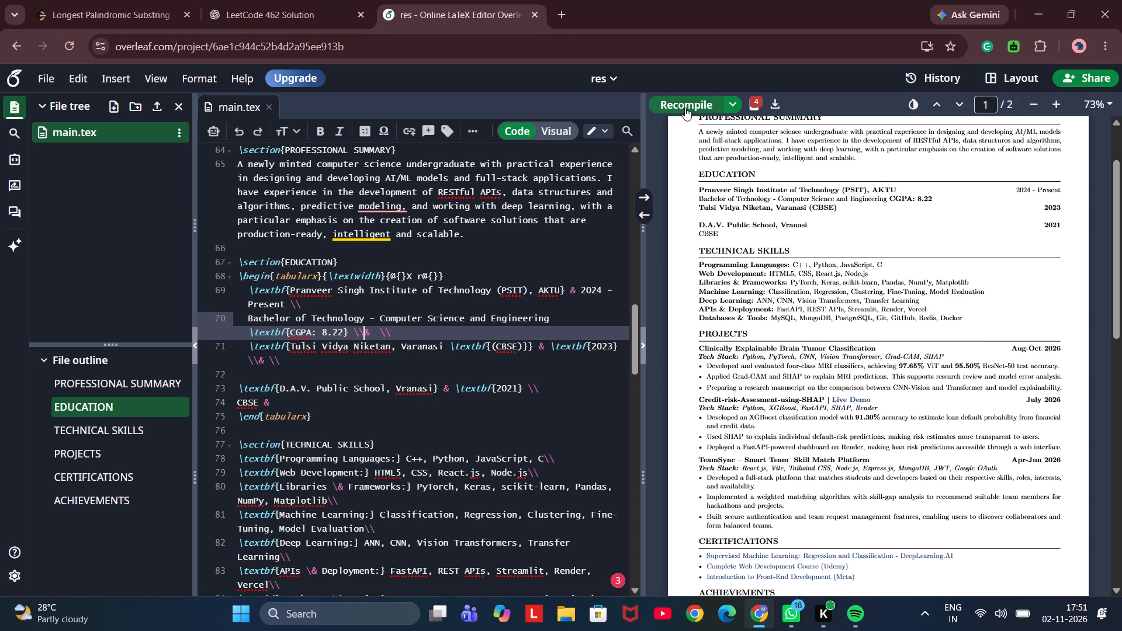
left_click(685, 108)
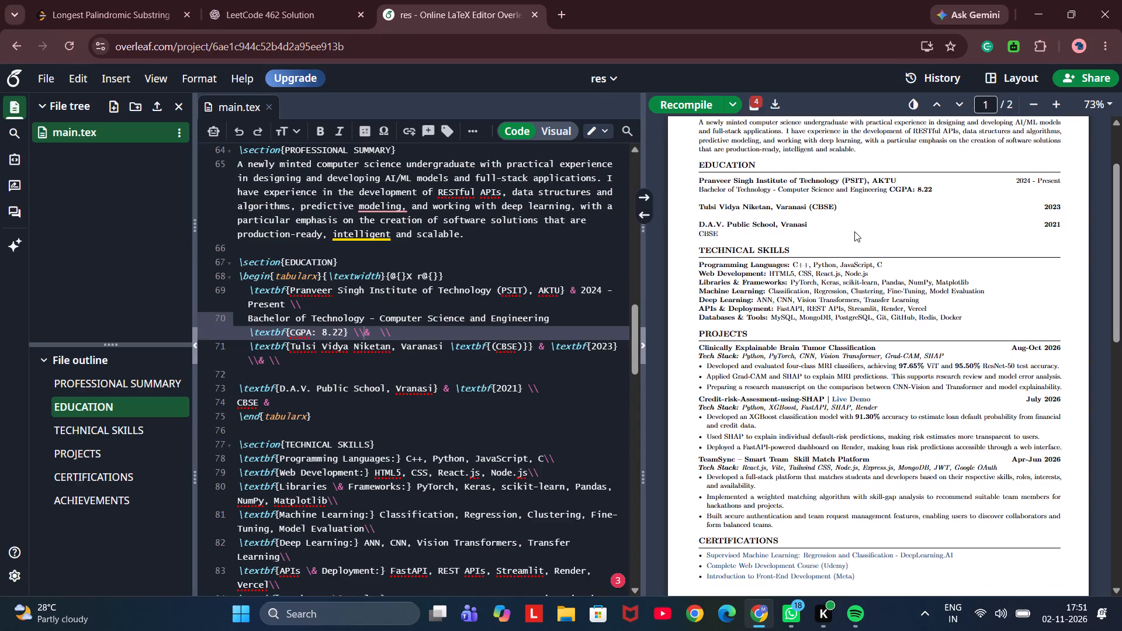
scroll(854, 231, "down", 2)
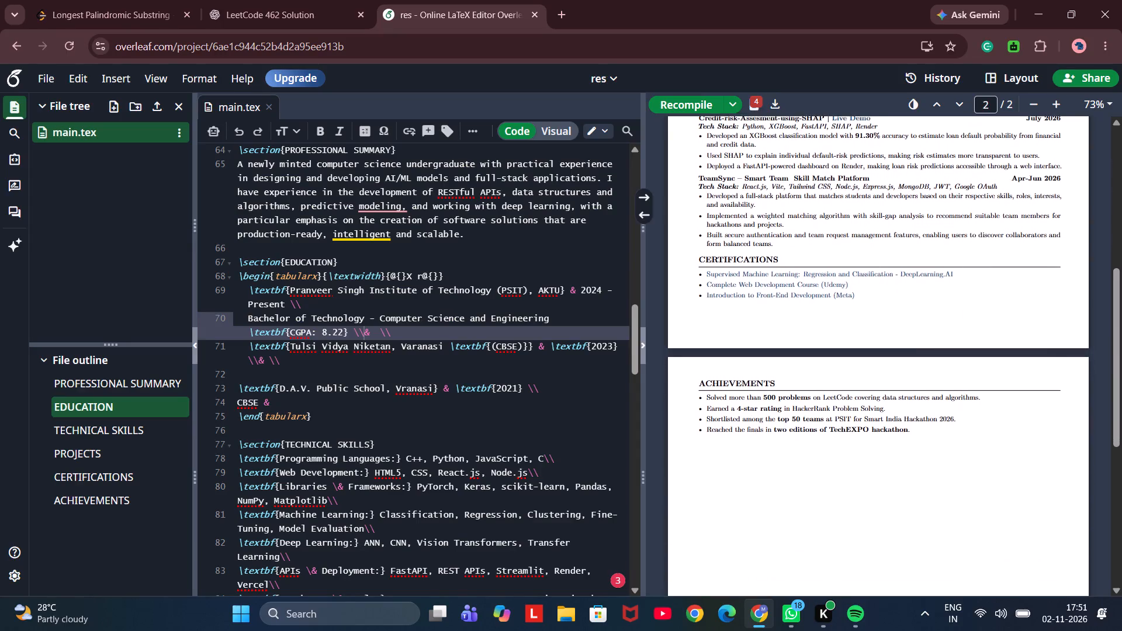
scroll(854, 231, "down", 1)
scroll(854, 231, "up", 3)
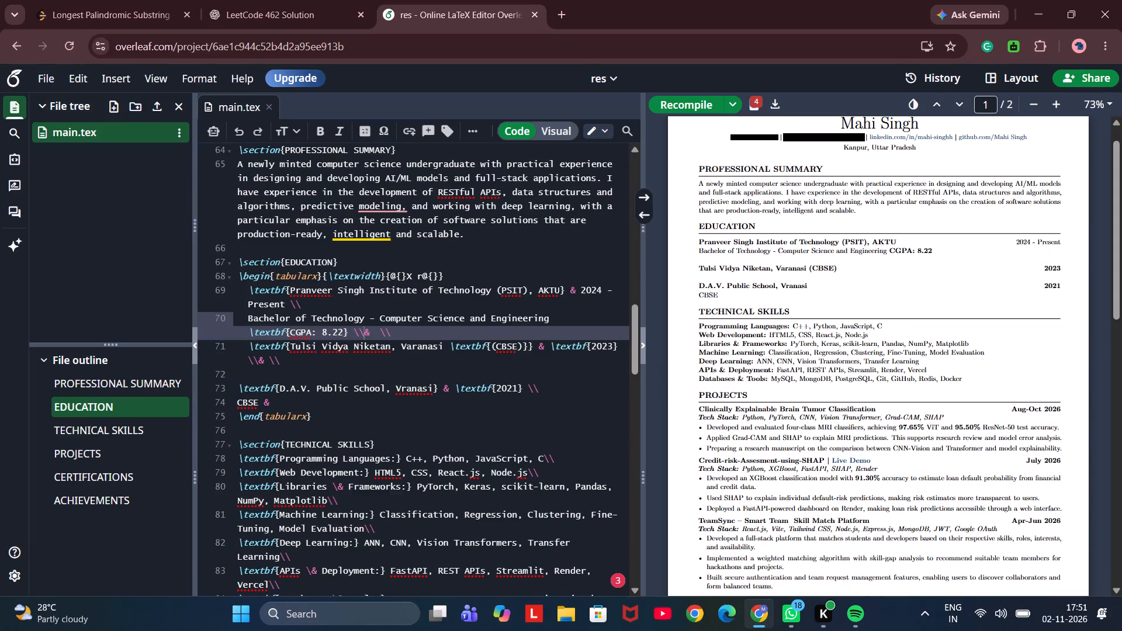
Replace the \\& \\ after CGPA: 8.22 on the Bachelor of Technology line with a single \\ and recompile.
left_click_drag(387, 333, 355, 338)
key("BackSpace")
key("backslash")
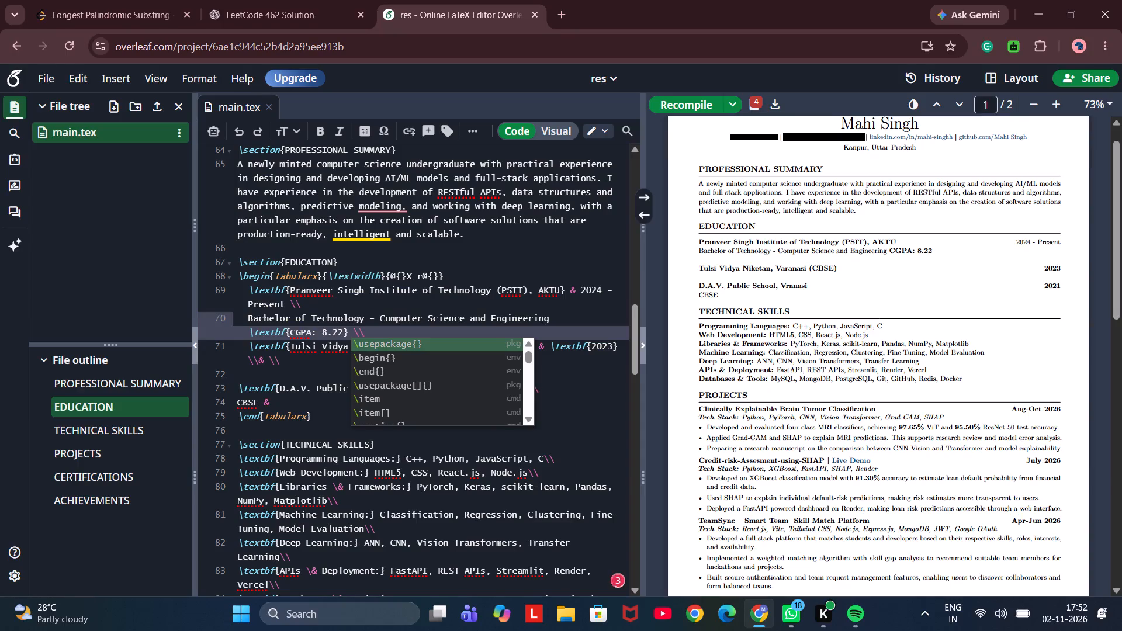
left_click(677, 102)
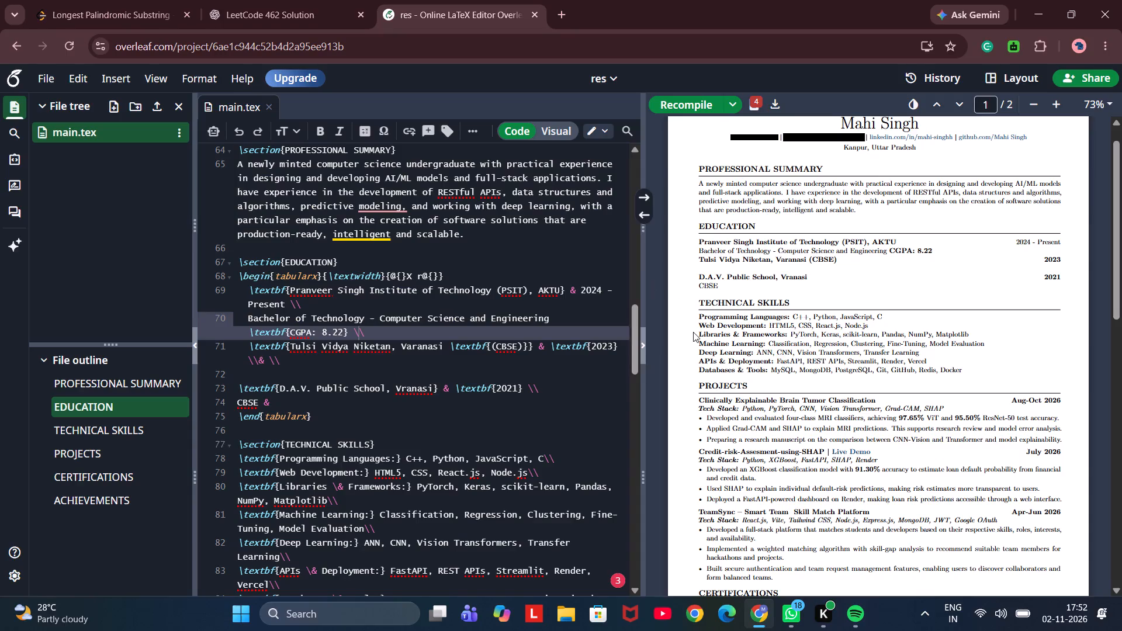
Trim the Tulsi Vidya Niketan line's ending to a single \\, recompile, and check the resume's page layout.
left_click(534, 373)
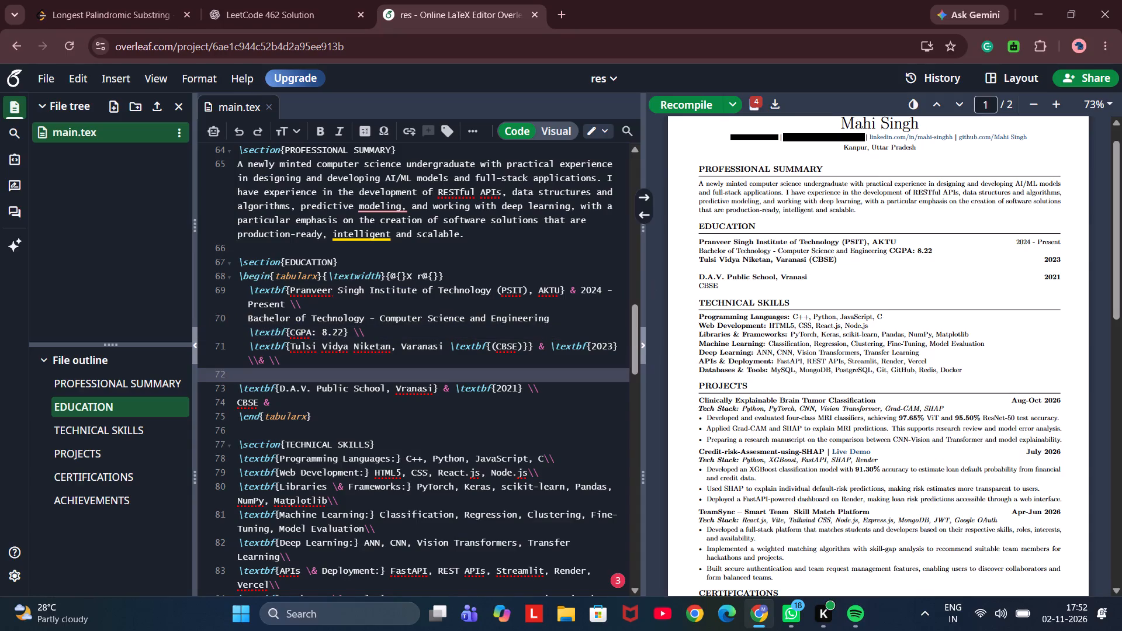
left_click(306, 355)
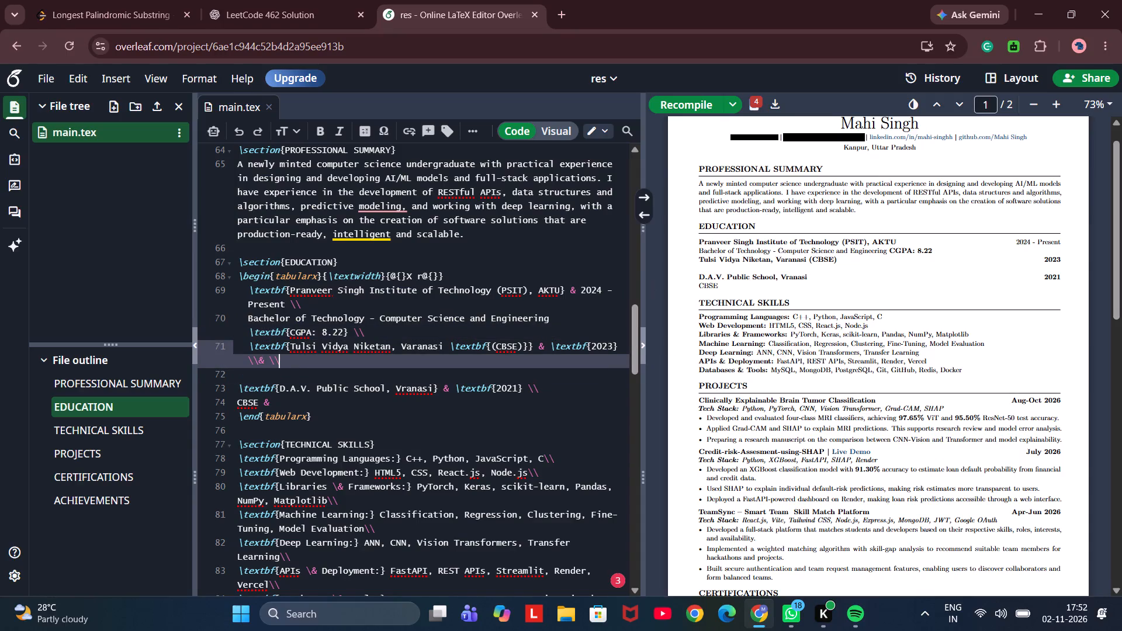
key("BackSpace")
key("BackSpace")
key("BackSpace")
key("BackSpace")
left_click(684, 102)
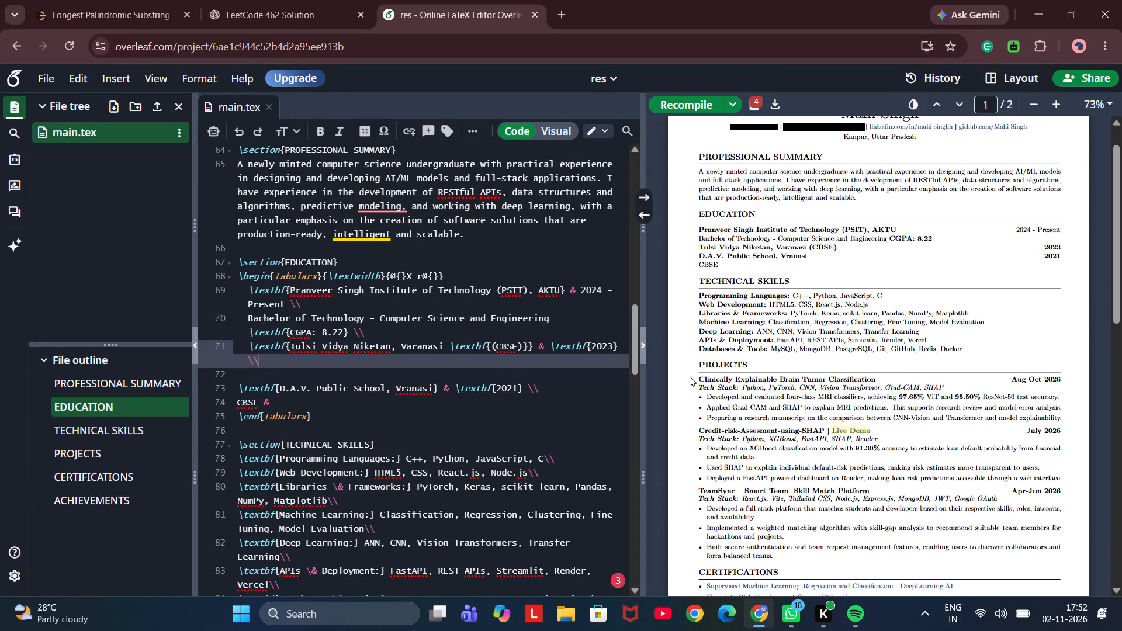
scroll(690, 376, "down", 3)
scroll(690, 376, "up", 1)
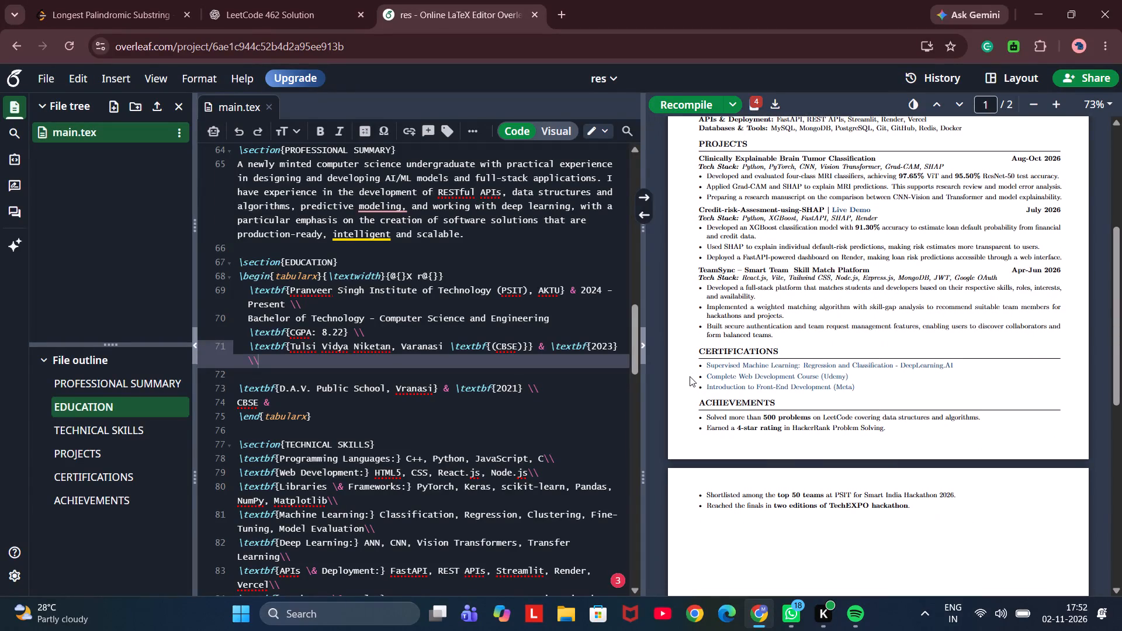
Delete the CBSE text from the row below the D.A.V. Public School entry in the Education table.
scroll(690, 376, "up", 2)
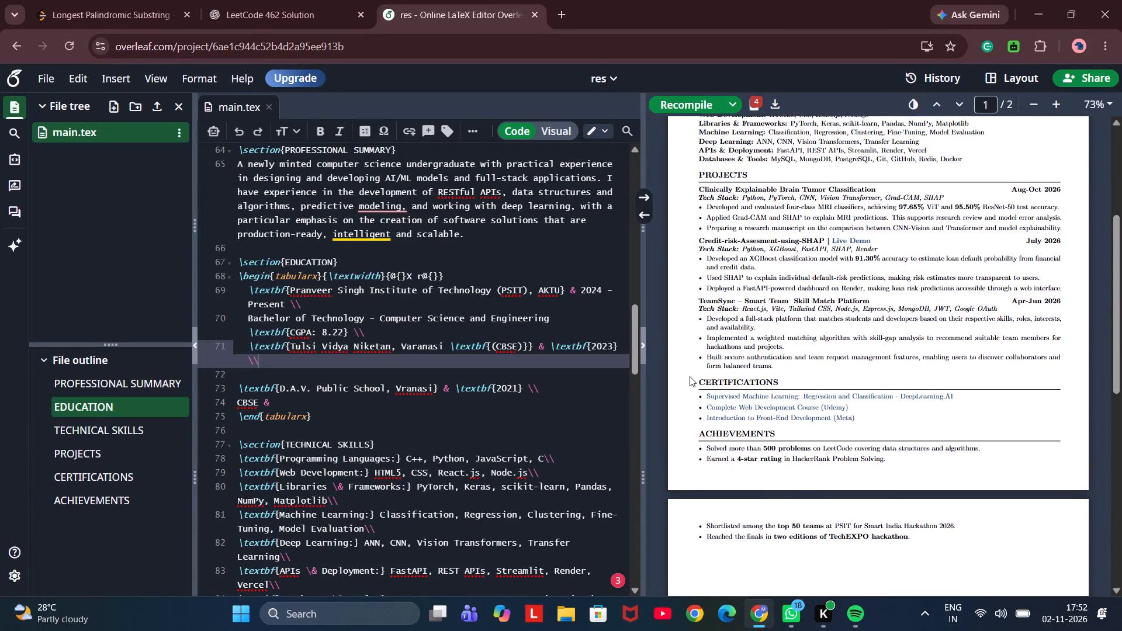
scroll(690, 376, "up", 2)
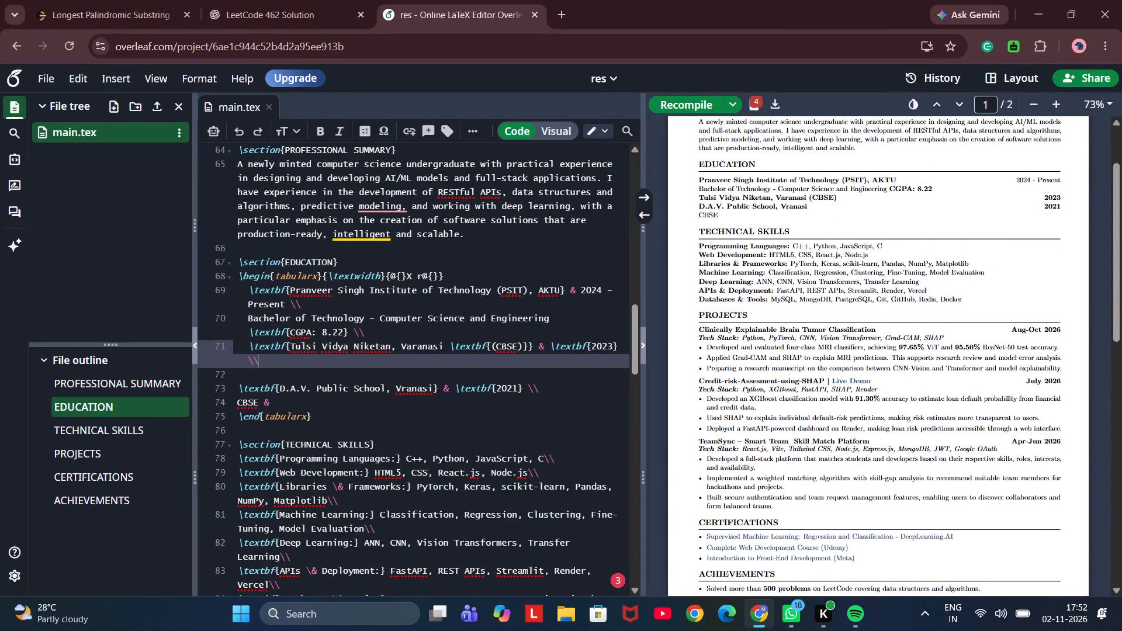
scroll(806, 280, "up", 1)
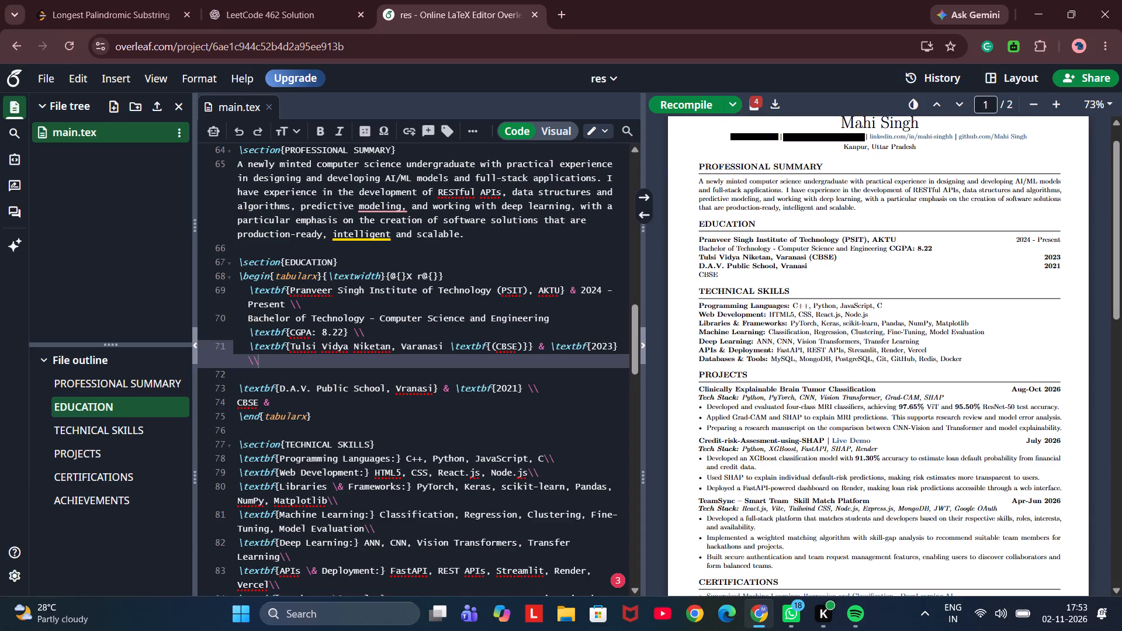
left_click(257, 403)
key("BackSpace")
key("BackSpace")
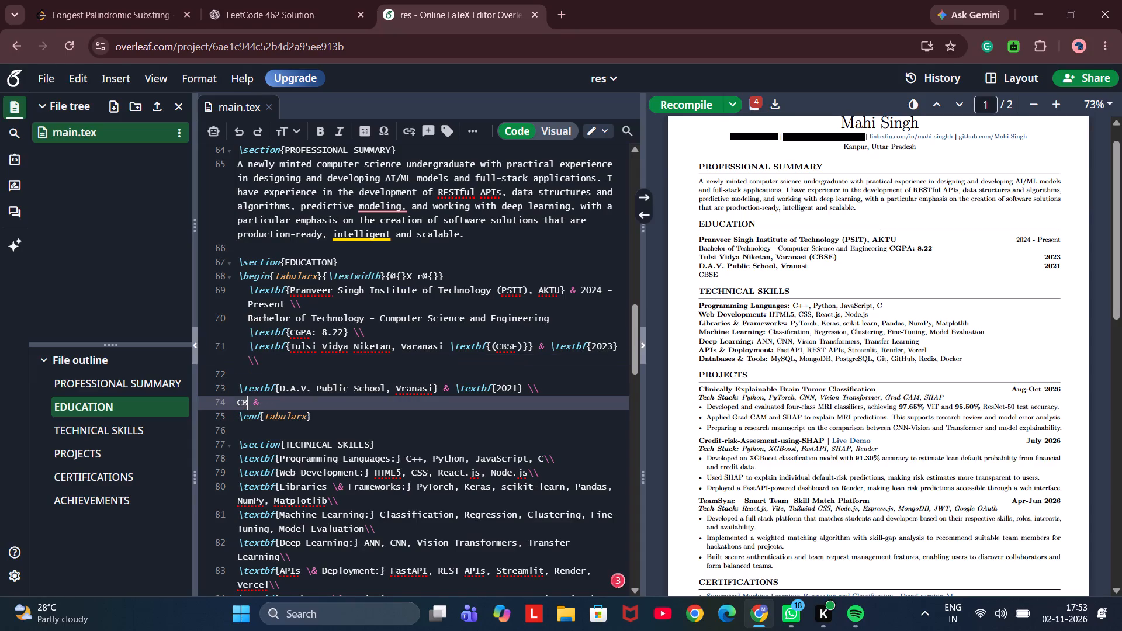
key("BackSpace")
key("BackSpace")
Insert \textbf{(CBSE)} after Vranasi inside the D.A.V. Public School heading and recompile the resume.
left_click(522, 389)
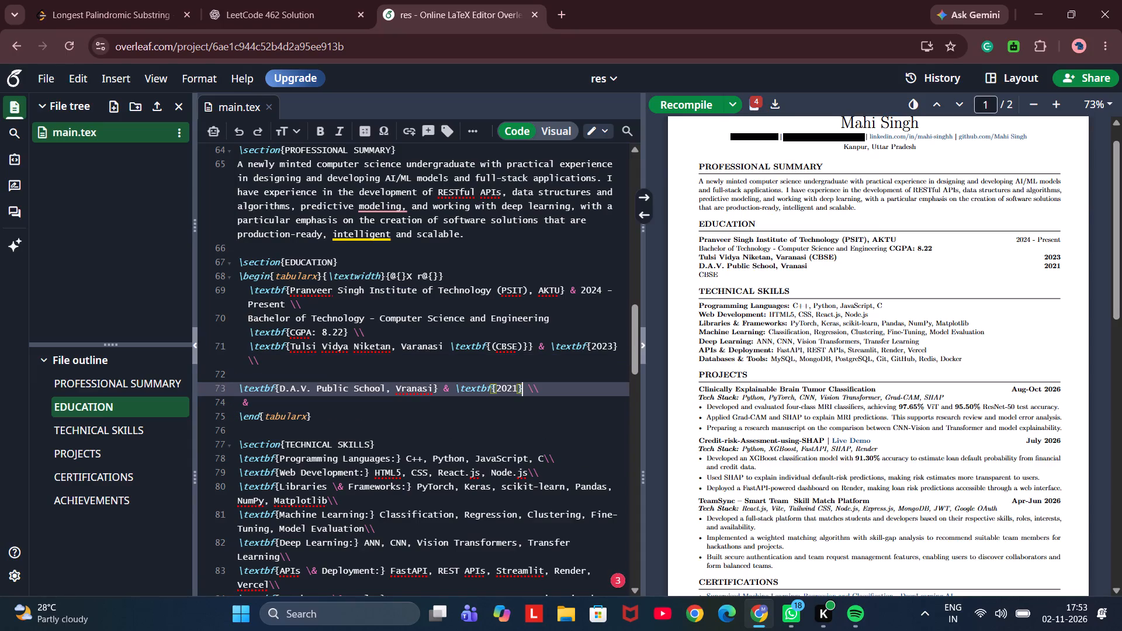
left_click(441, 389)
key("Left")
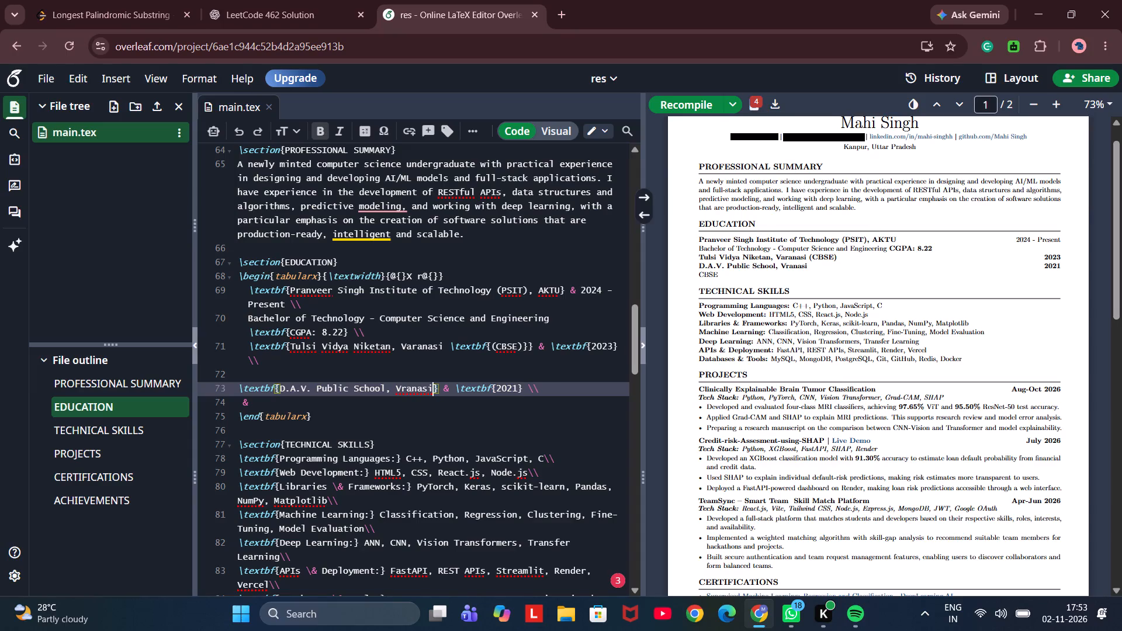
key("space")
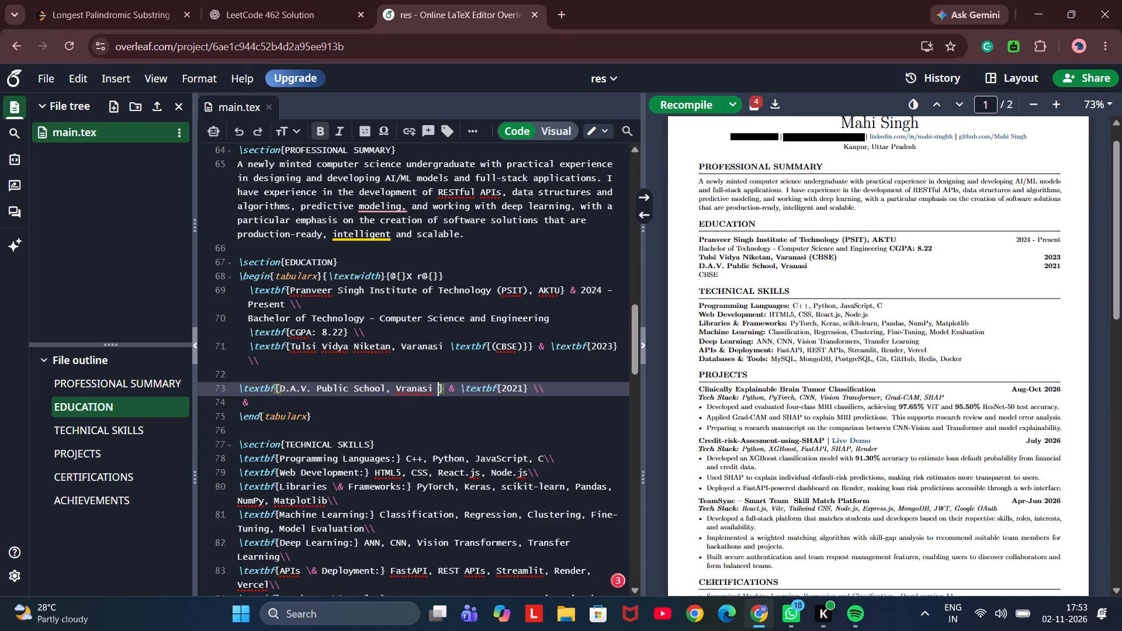
key("t")
key("BackSpace")
key("backslash")
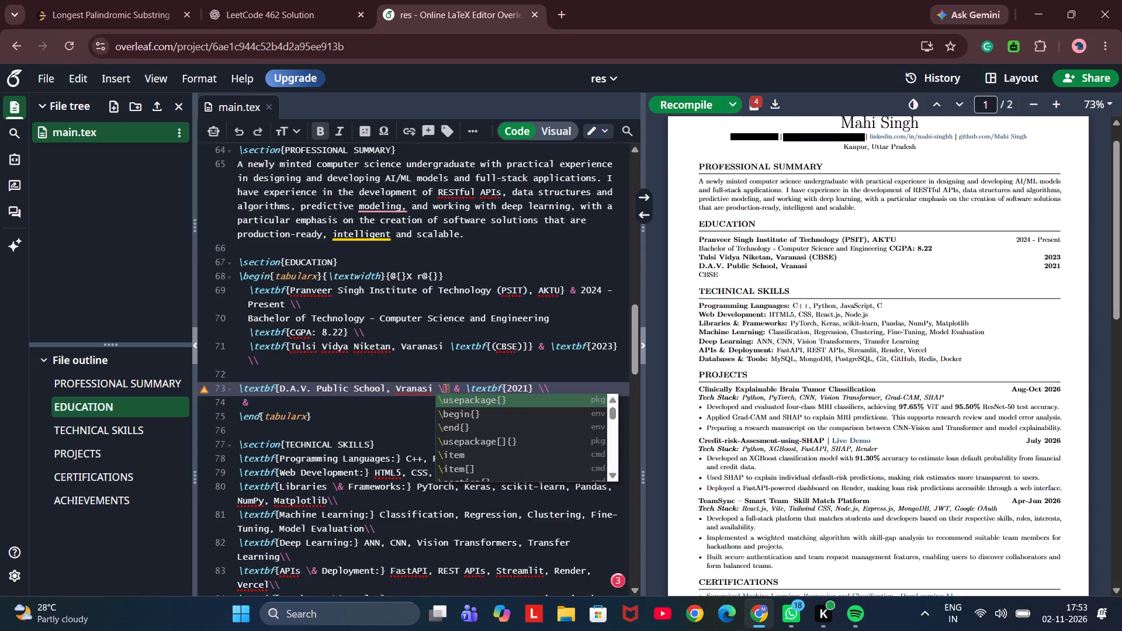
type("te")
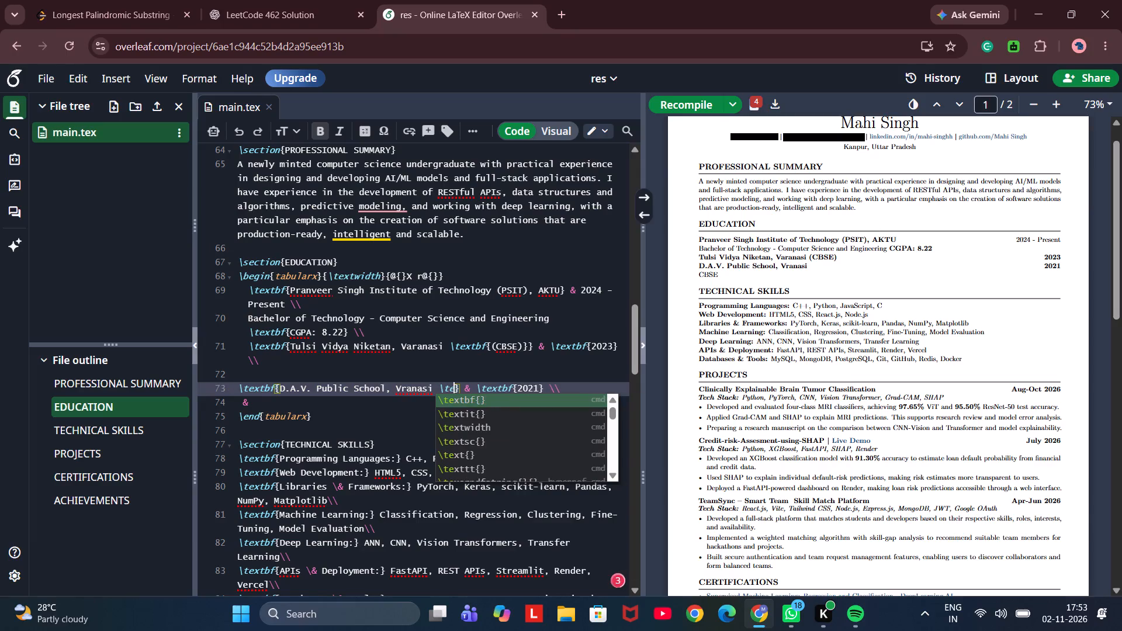
key("Return")
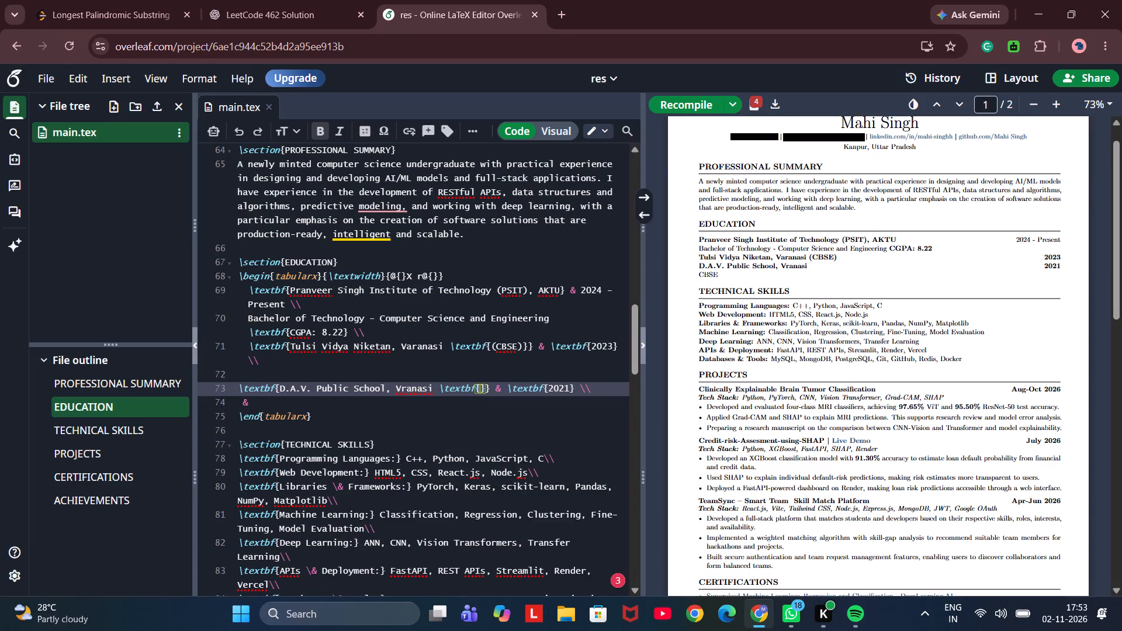
key("shift+parenleft")
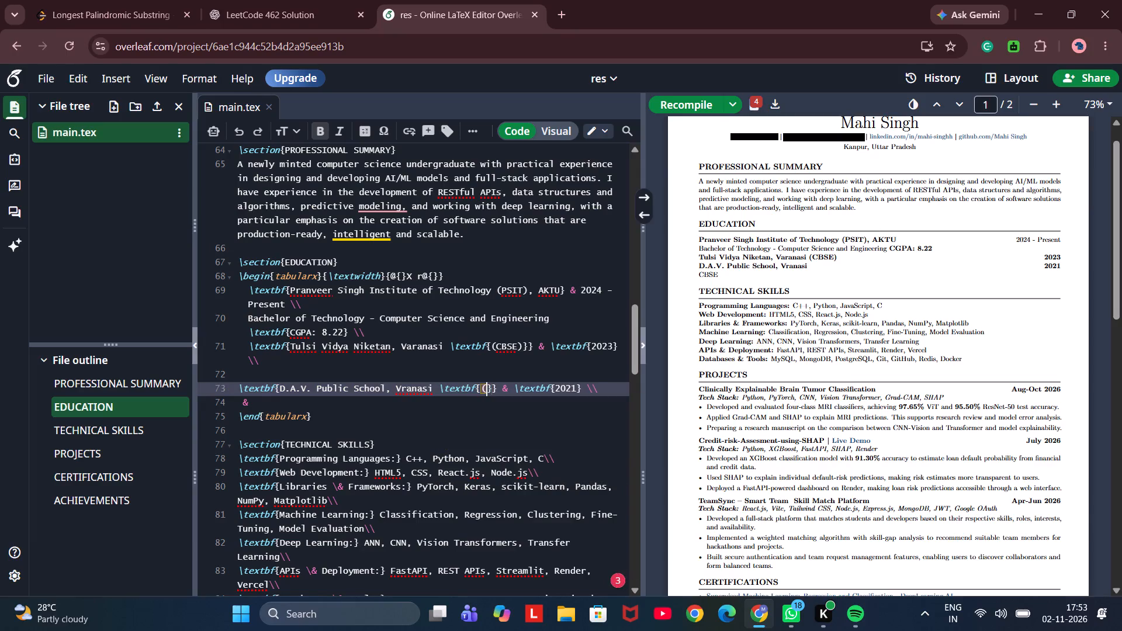
key("shift+parenright")
key("Left")
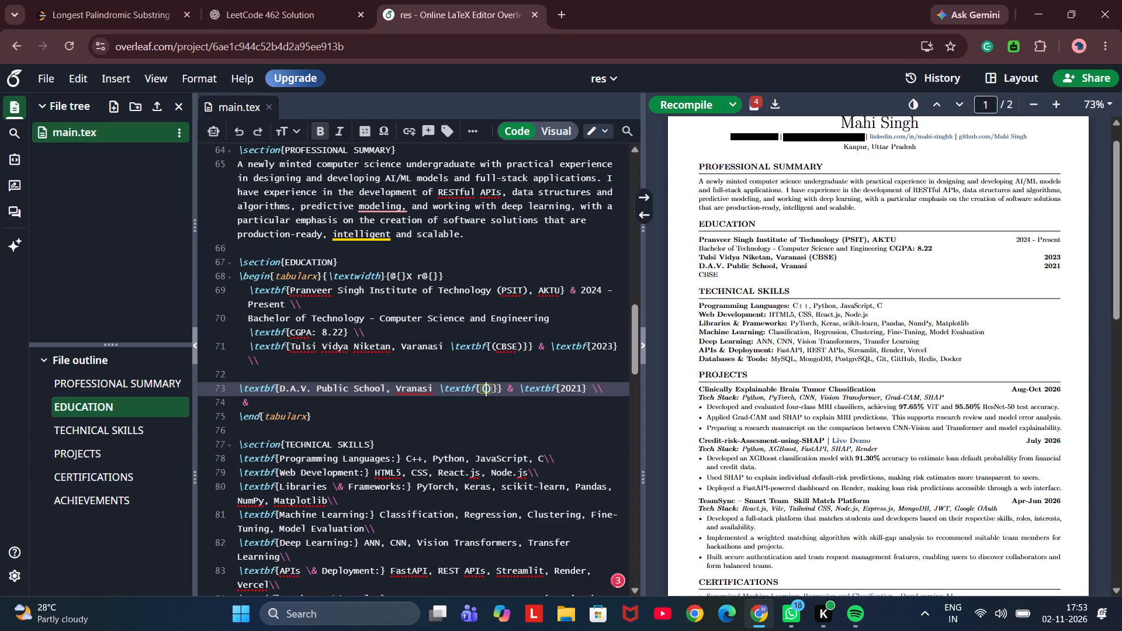
key("b")
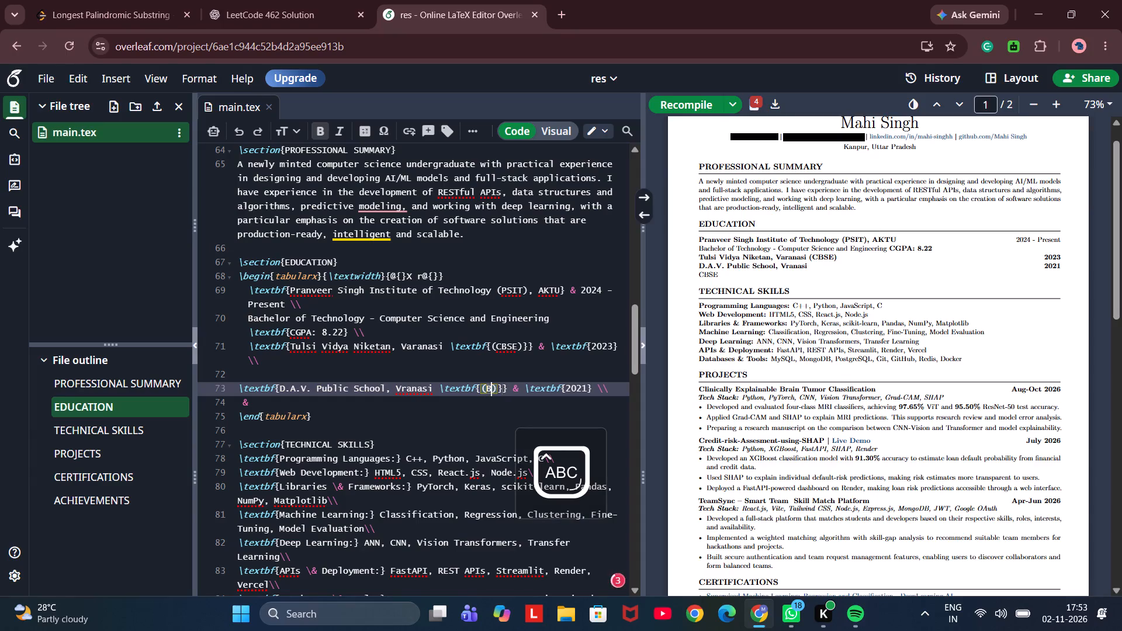
type("BSE")
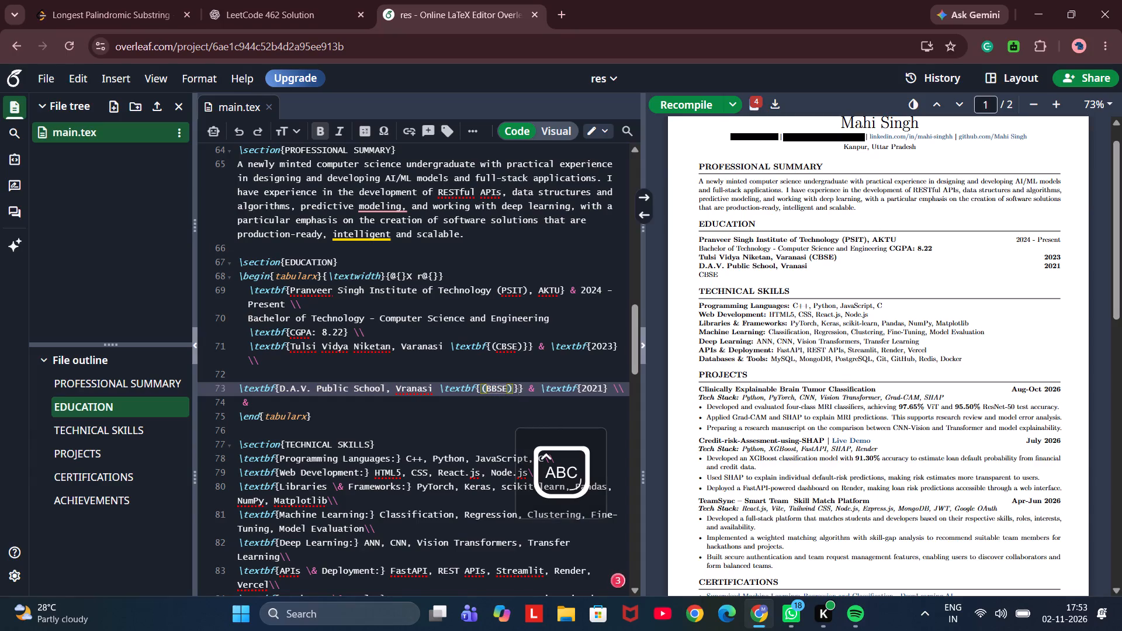
left_click(488, 388)
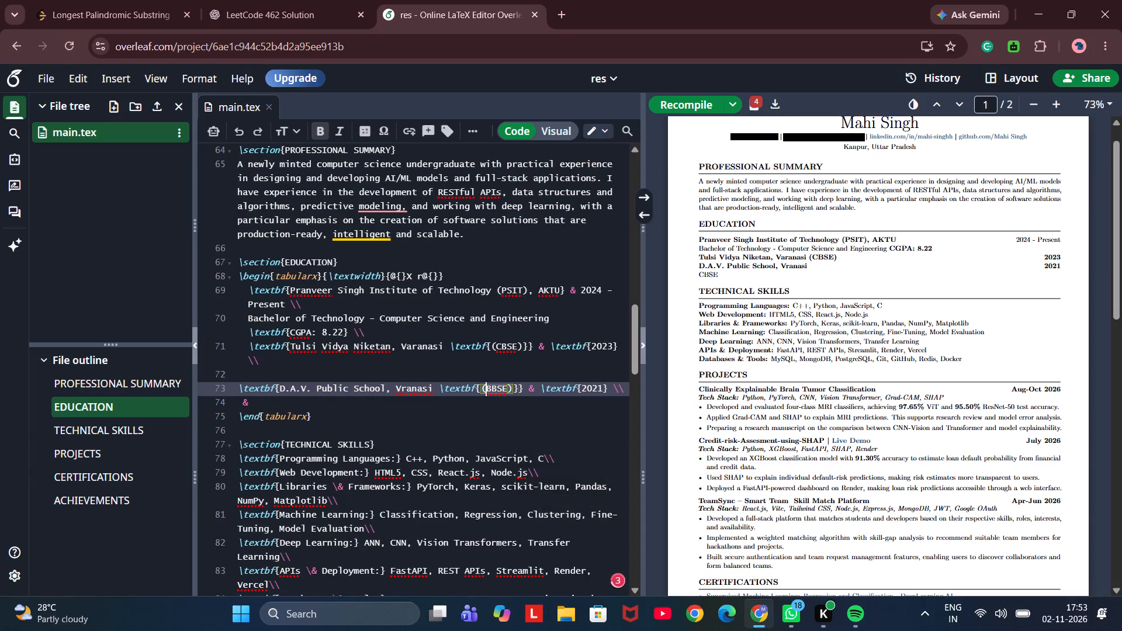
key("Right")
key("BackSpace")
key("c")
left_click(548, 395)
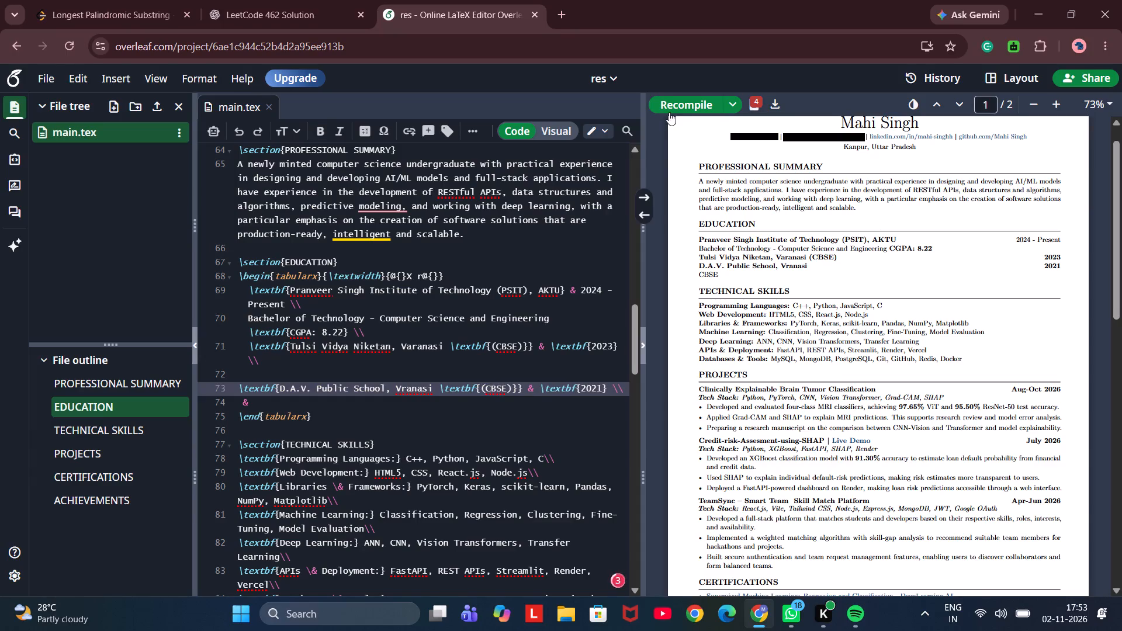
left_click(677, 98)
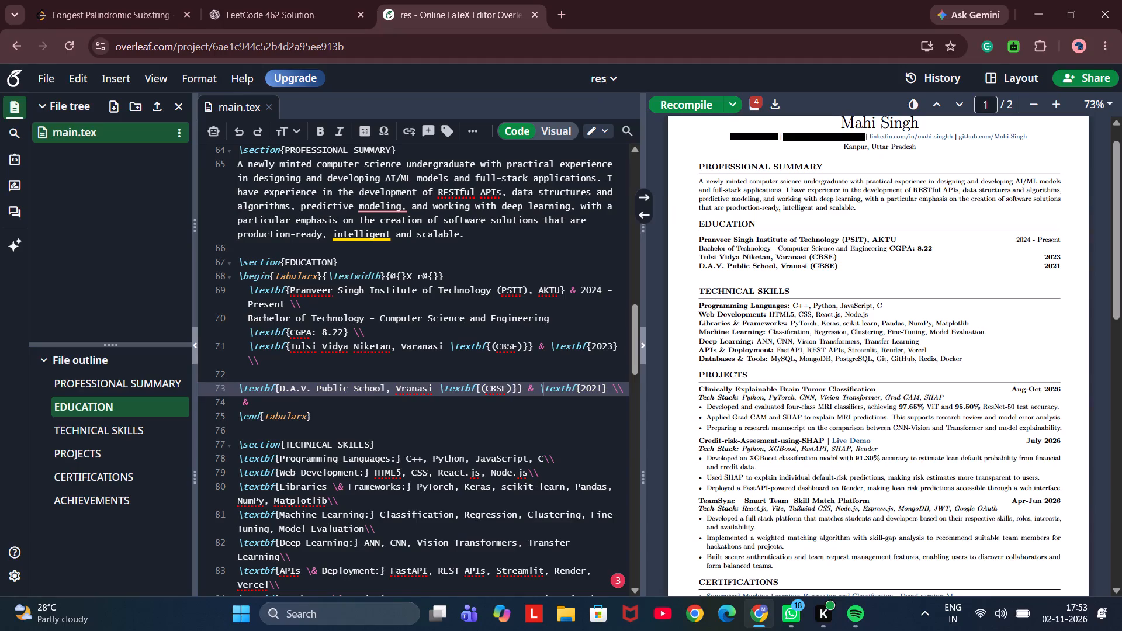
Remove the leftover ampersand on the row above \end{tabularx} in the Education section and recompile.
left_click(283, 405)
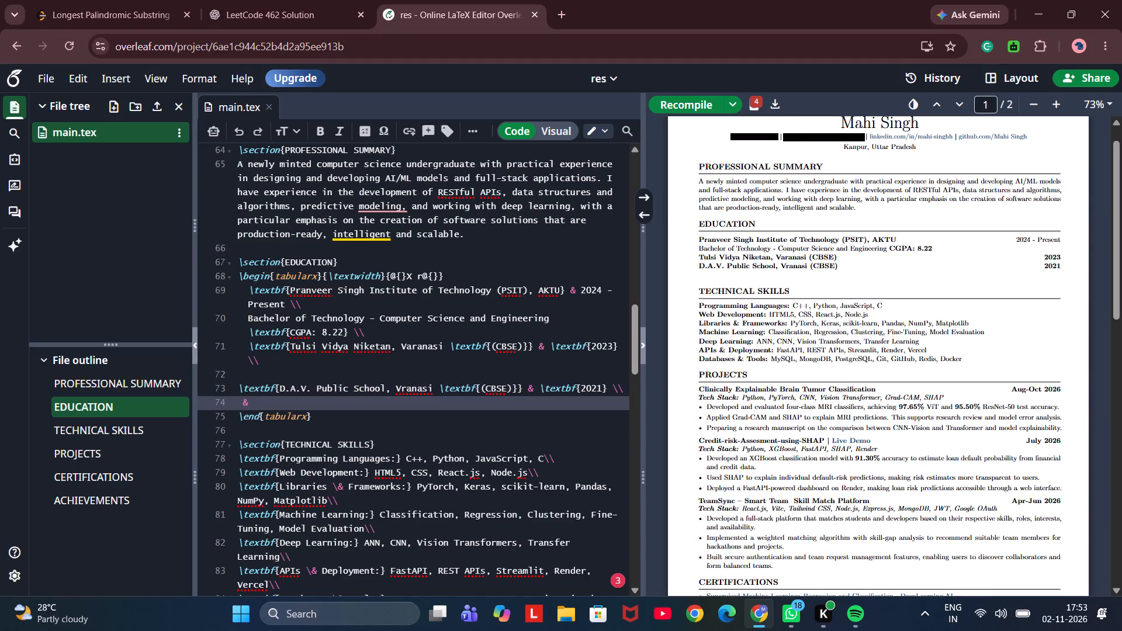
key("BackSpace")
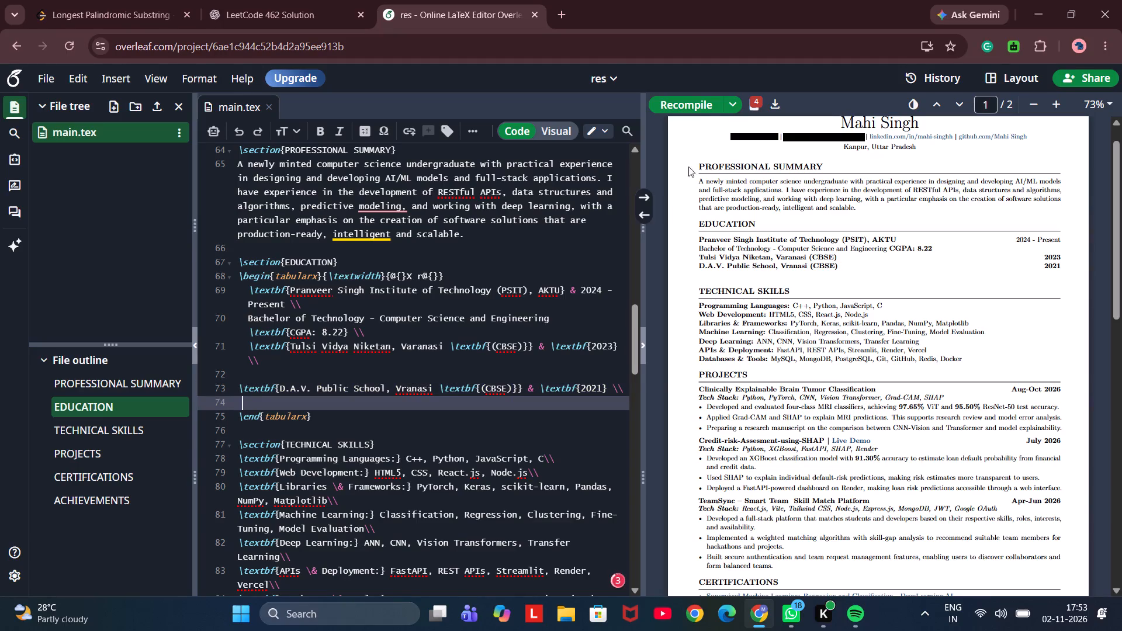
left_click(694, 110)
Review the recompiled resume preview, checking the Education section's spacing and how the following sections fit on the page.
scroll(919, 335, "down", 1)
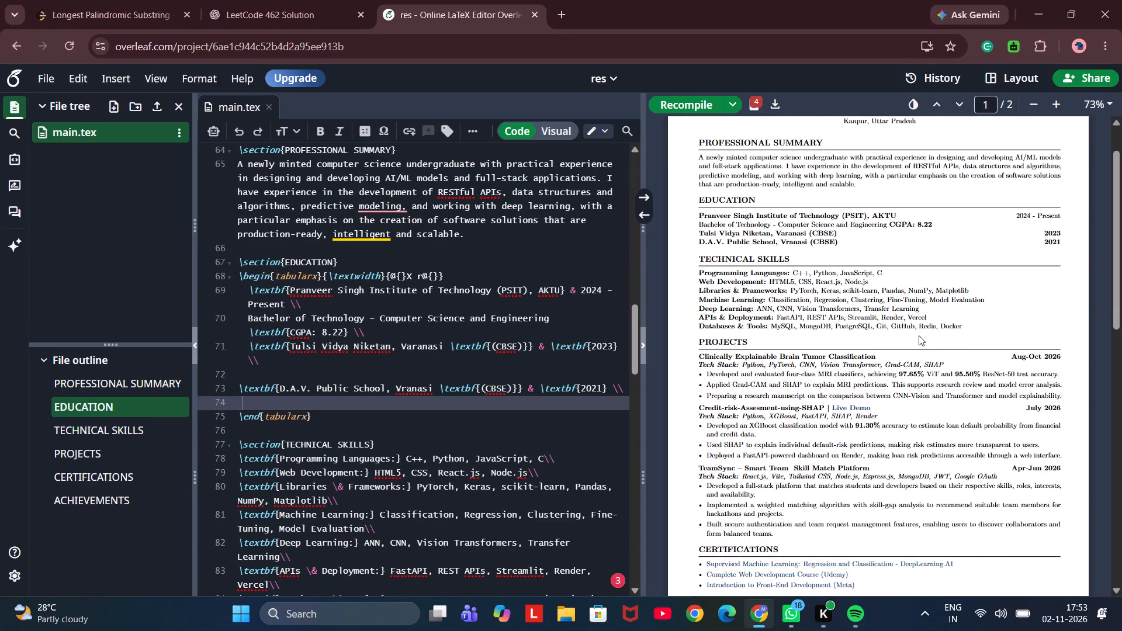
scroll(919, 335, "down", 1)
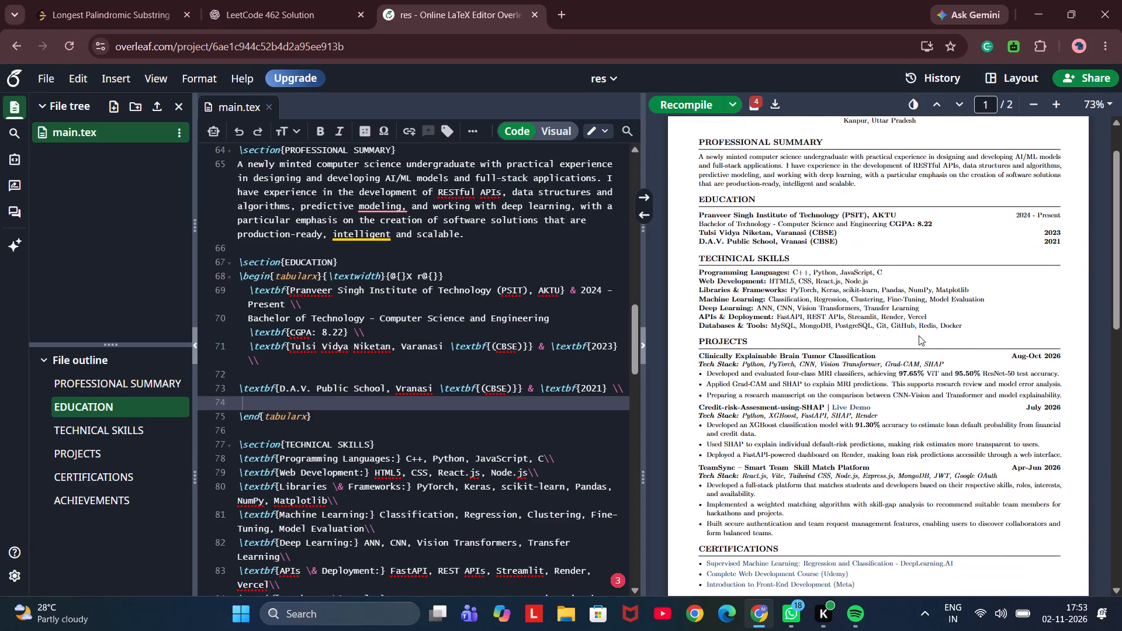
scroll(919, 335, "down", 4)
scroll(919, 335, "up", 2)
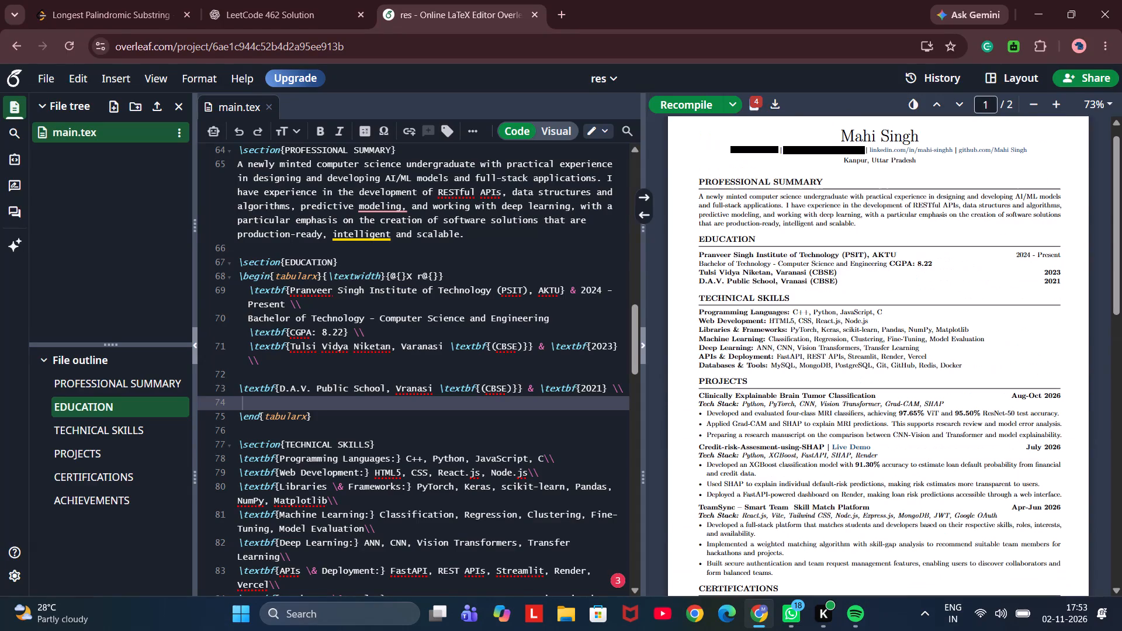
scroll(919, 335, "down", 1)
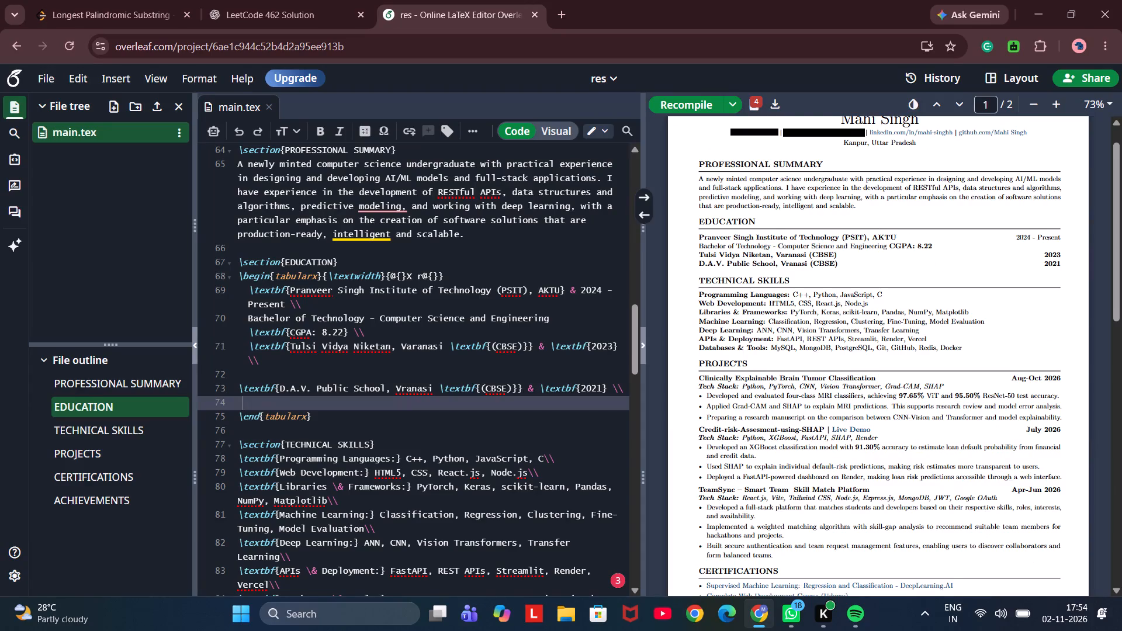
scroll(848, 313, "down", 2)
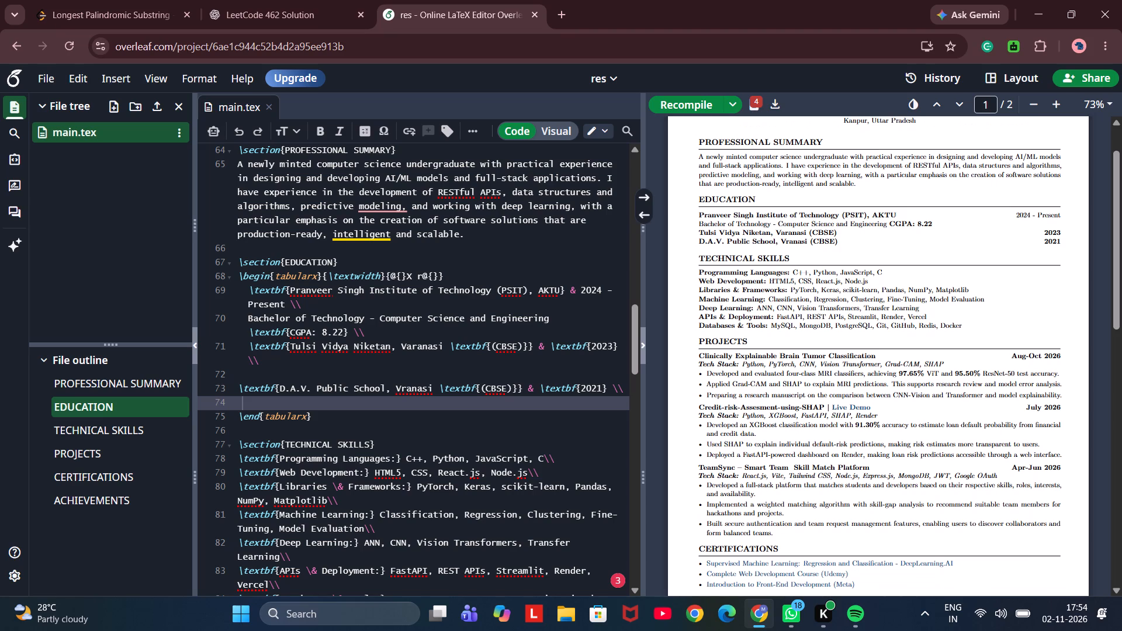
scroll(848, 313, "down", 1)
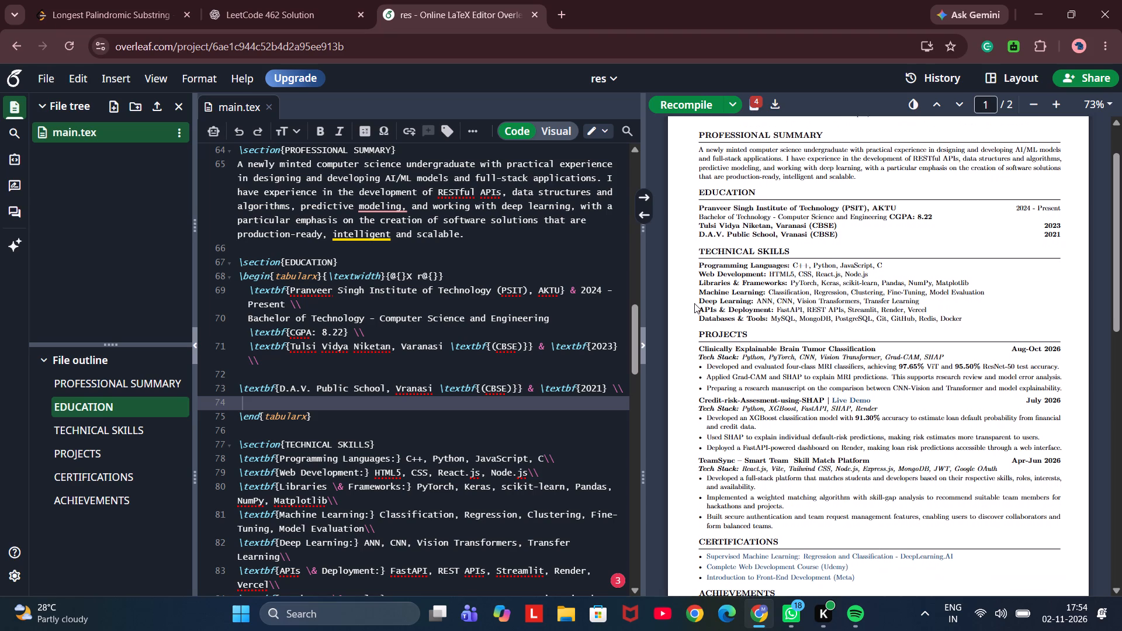
Look through the LaTeX source of the Technical Skills and Projects sections, including the spacing commands between project entries.
scroll(619, 307, "down", 3)
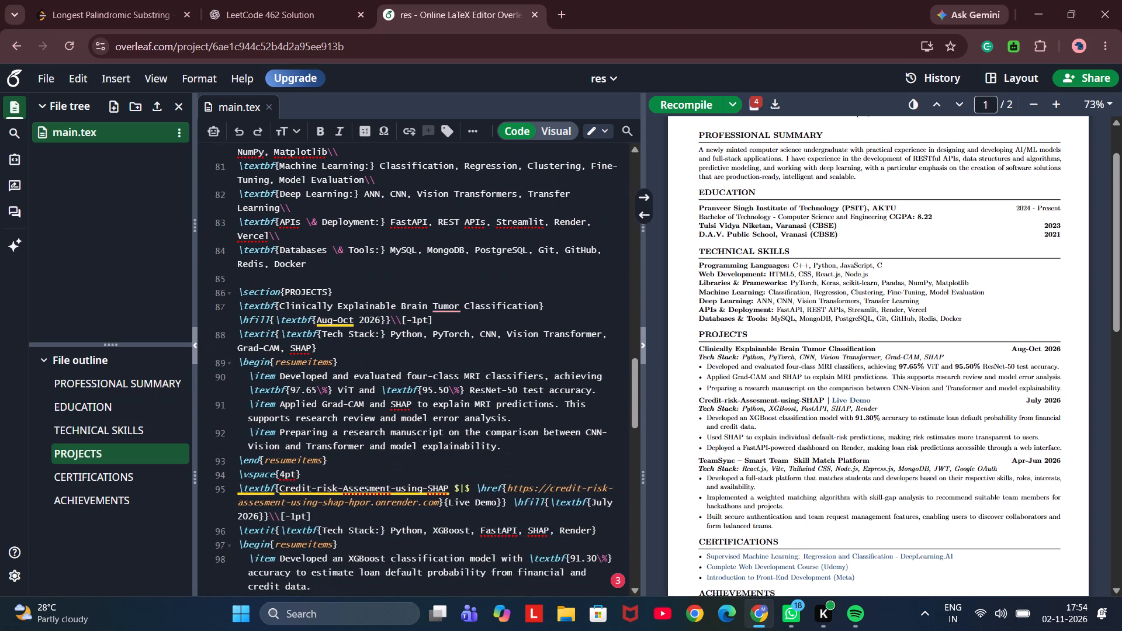
scroll(619, 307, "up", 1)
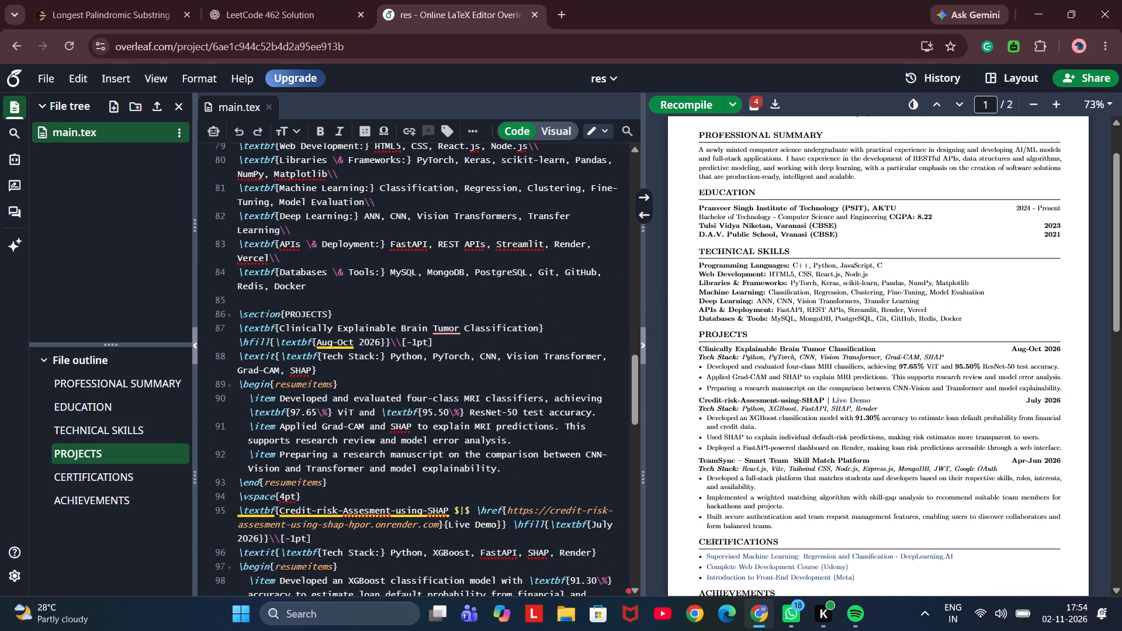
scroll(494, 345, "down", 2)
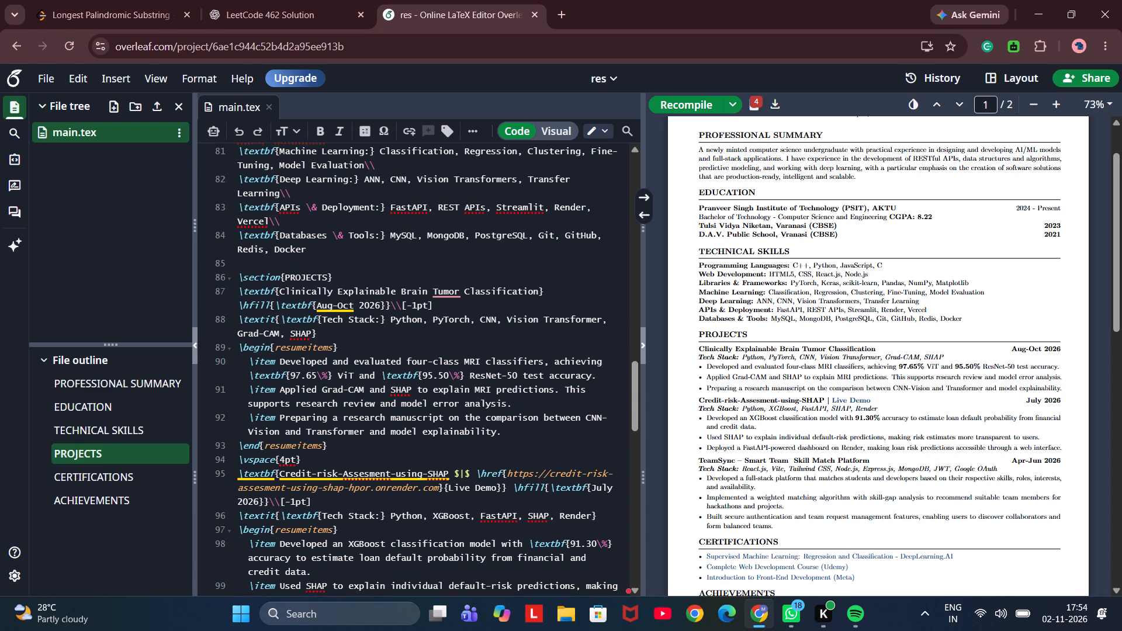
scroll(494, 345, "down", 4)
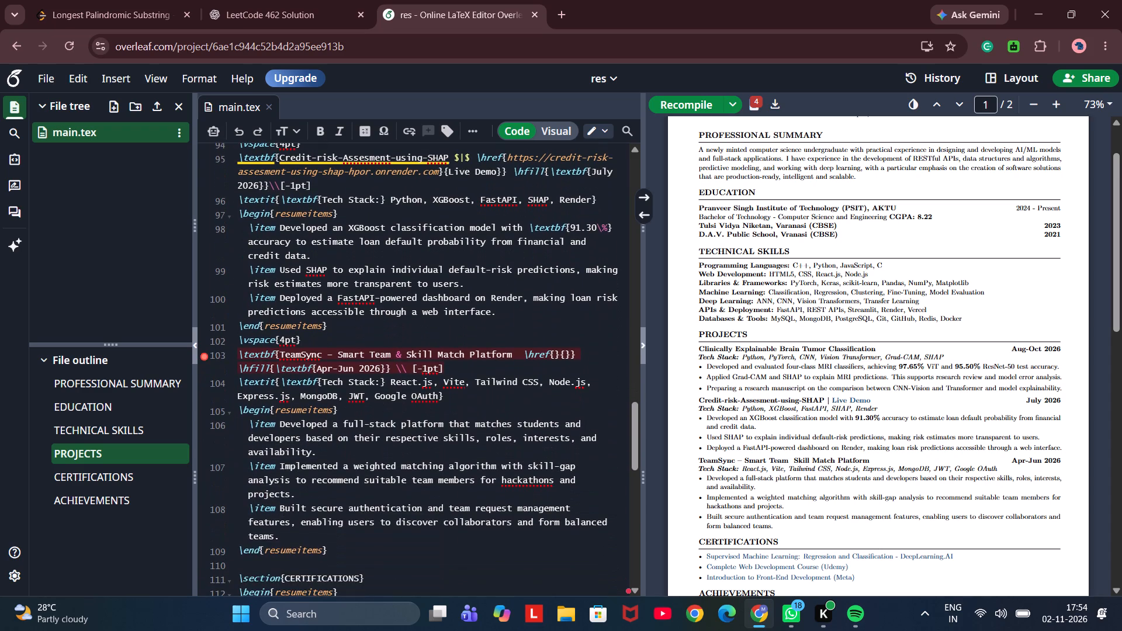
scroll(452, 432, "up", 3)
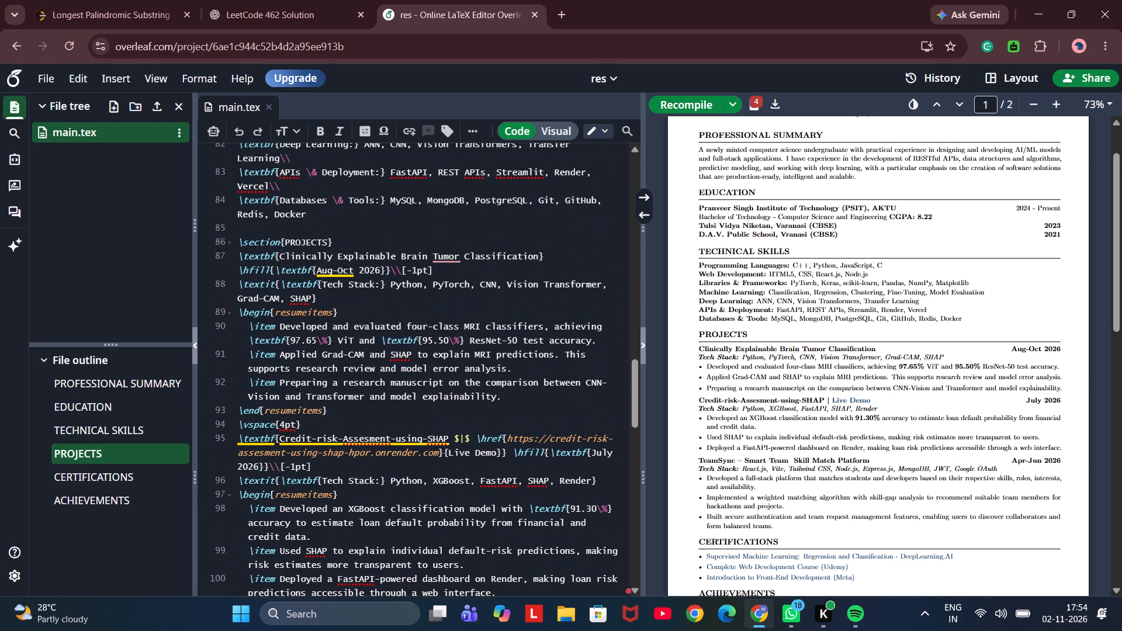
scroll(452, 432, "up", 1)
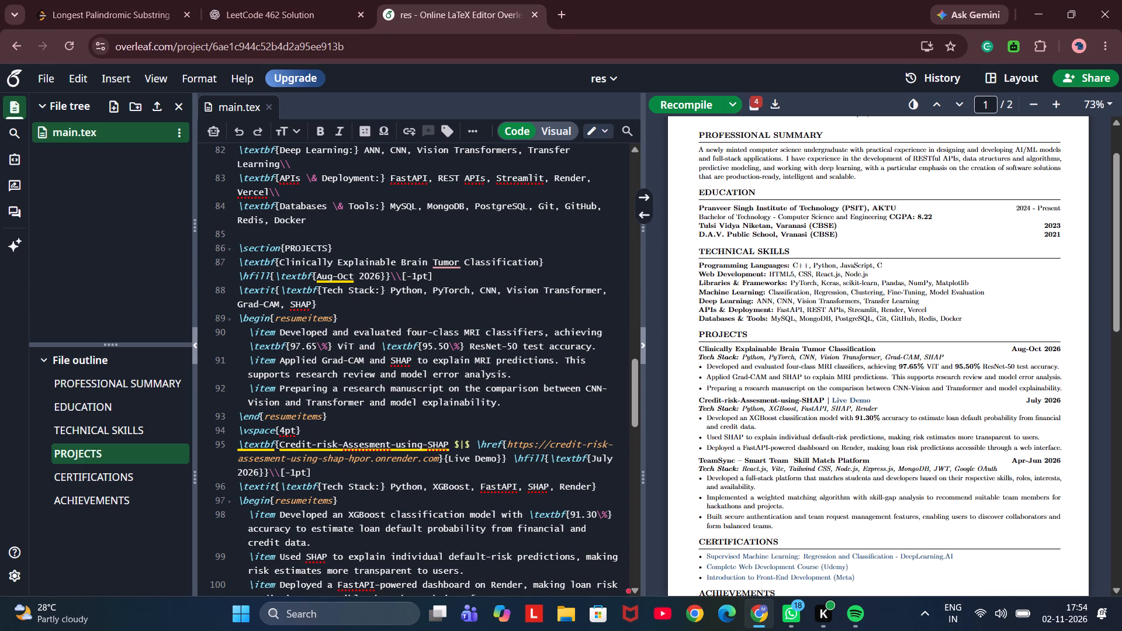
scroll(366, 279, "up", 3)
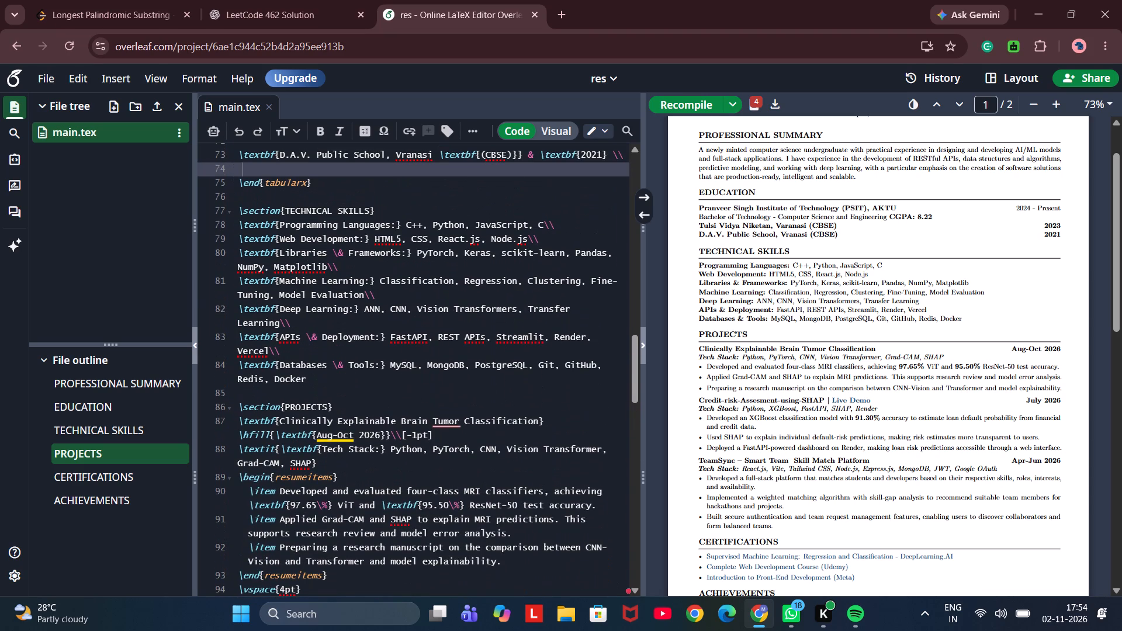
Delete the APIs \& Deployment line from the Technical Skills section and recompile the resume.
left_click_drag(239, 237, 269, 232)
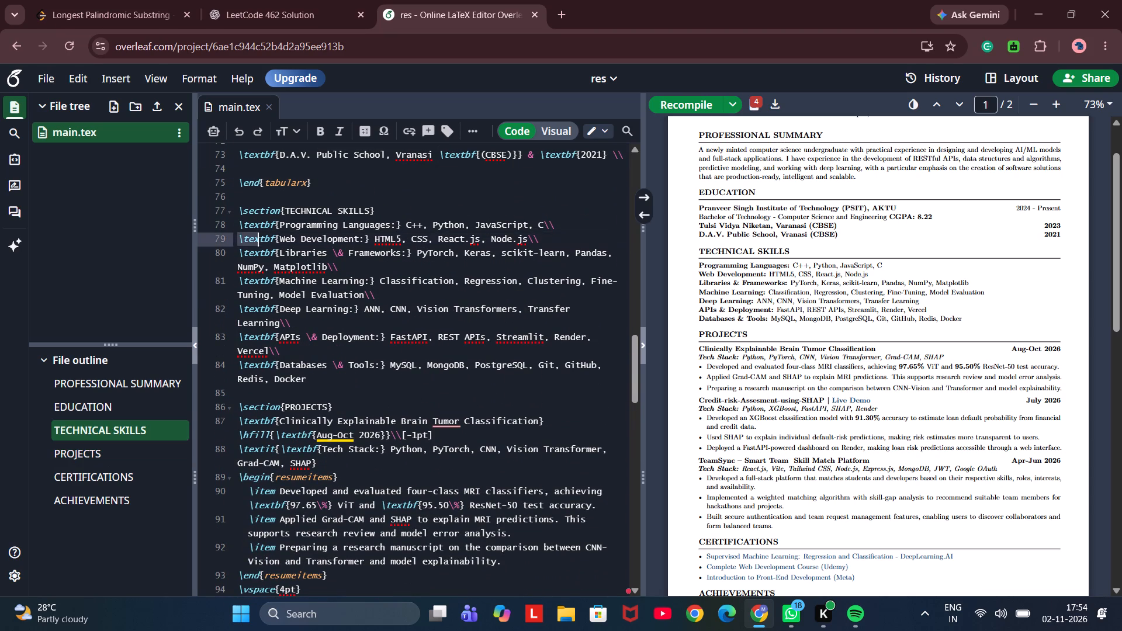
left_click_drag(269, 232, 601, 240)
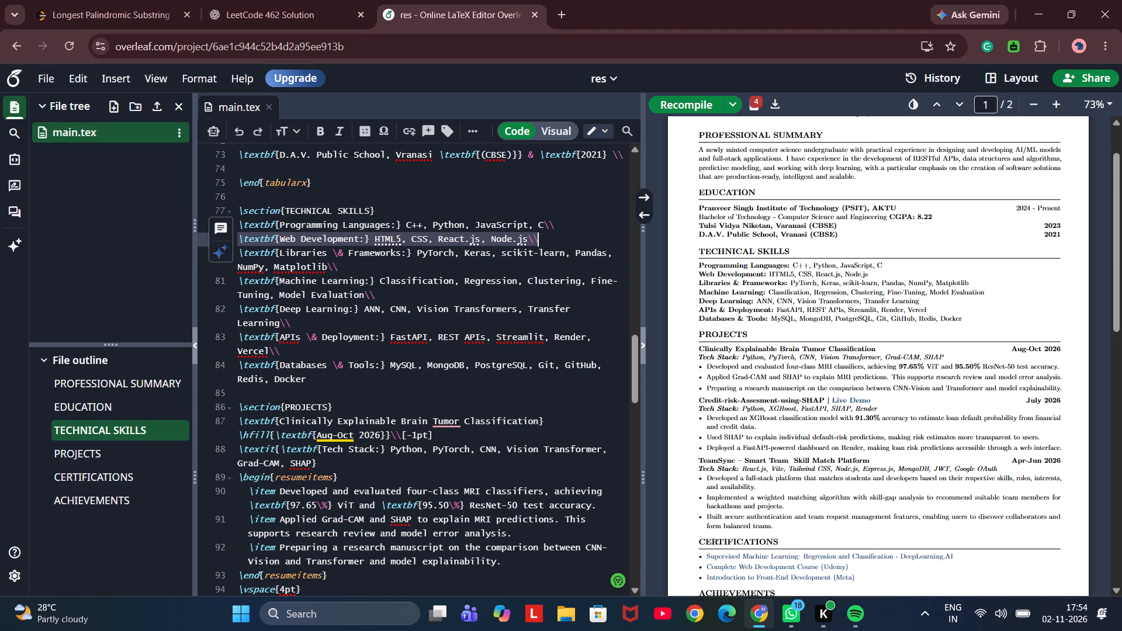
left_click_drag(238, 332, 245, 334)
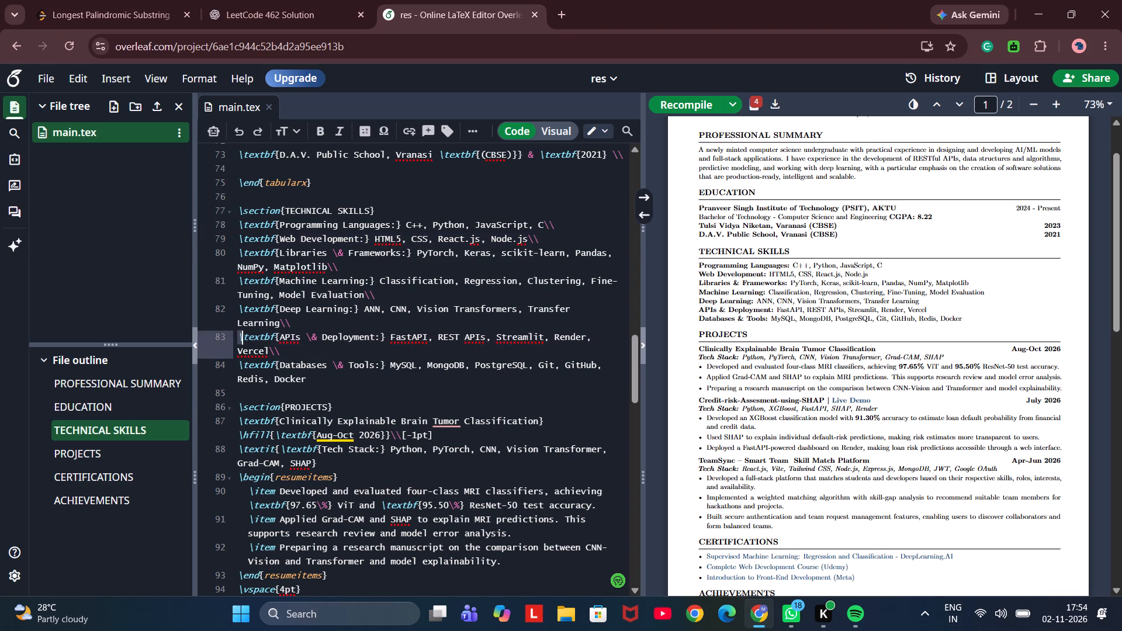
left_click_drag(245, 334, 283, 357)
key("BackSpace")
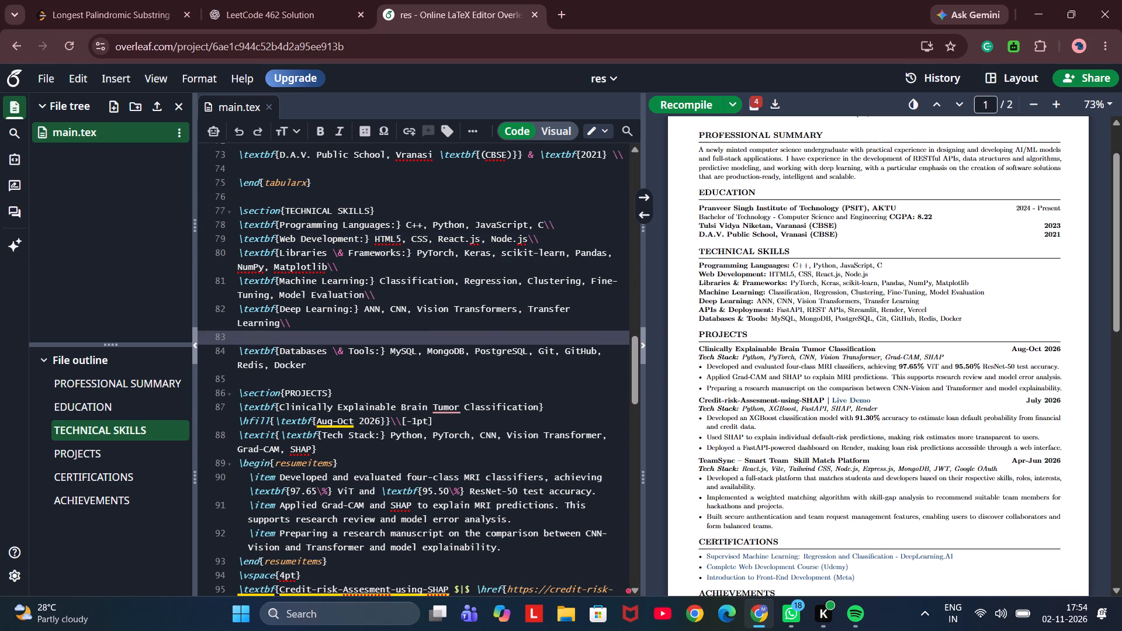
left_click(691, 99)
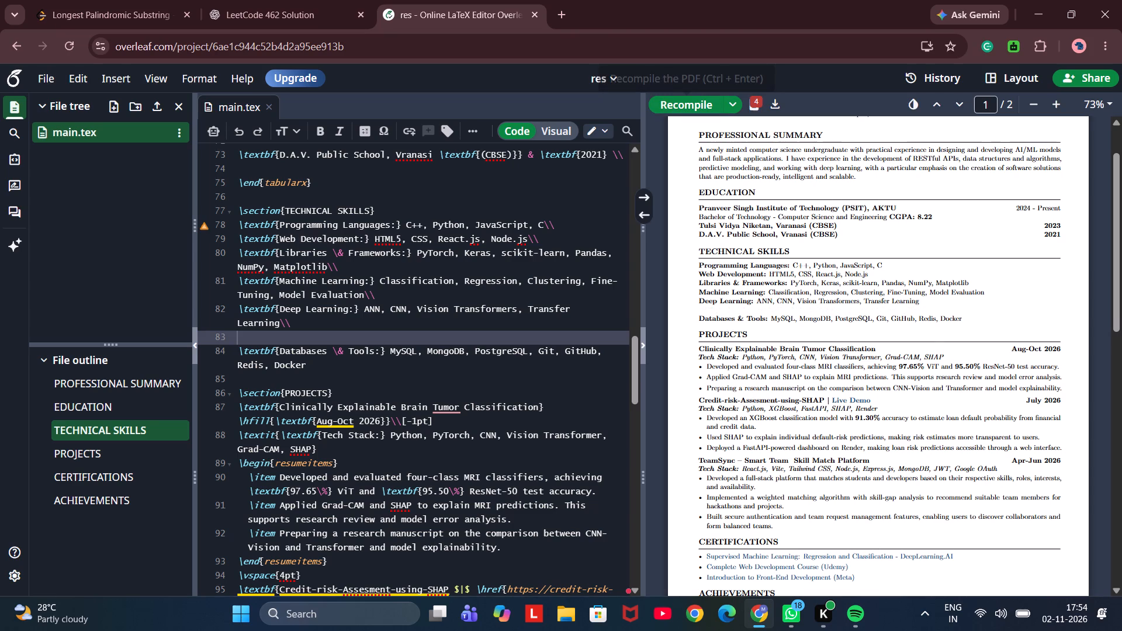
Remove the blank line between Deep Learning and Databases \& Tools in Technical Skills and recompile.
key("BackSpace")
left_click(333, 341)
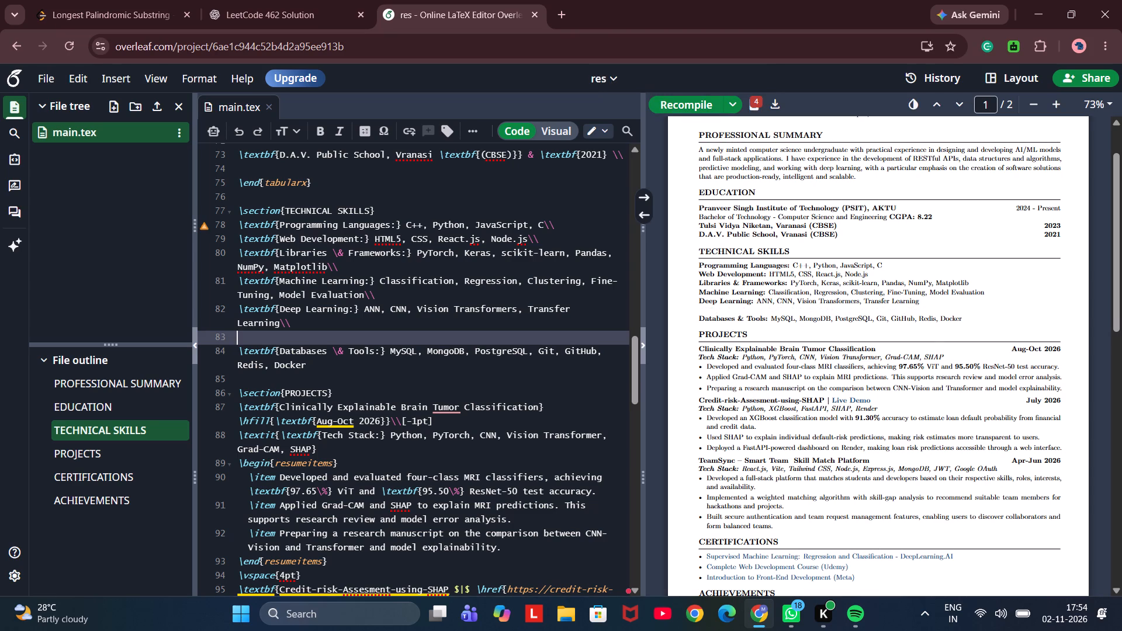
key("BackSpace")
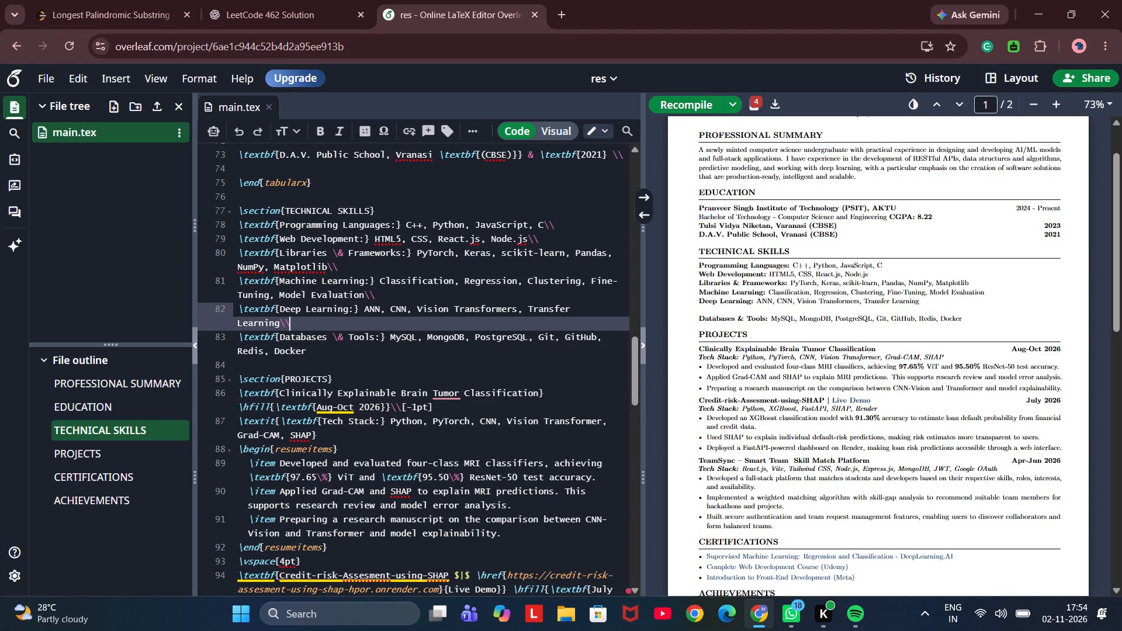
left_click(695, 103)
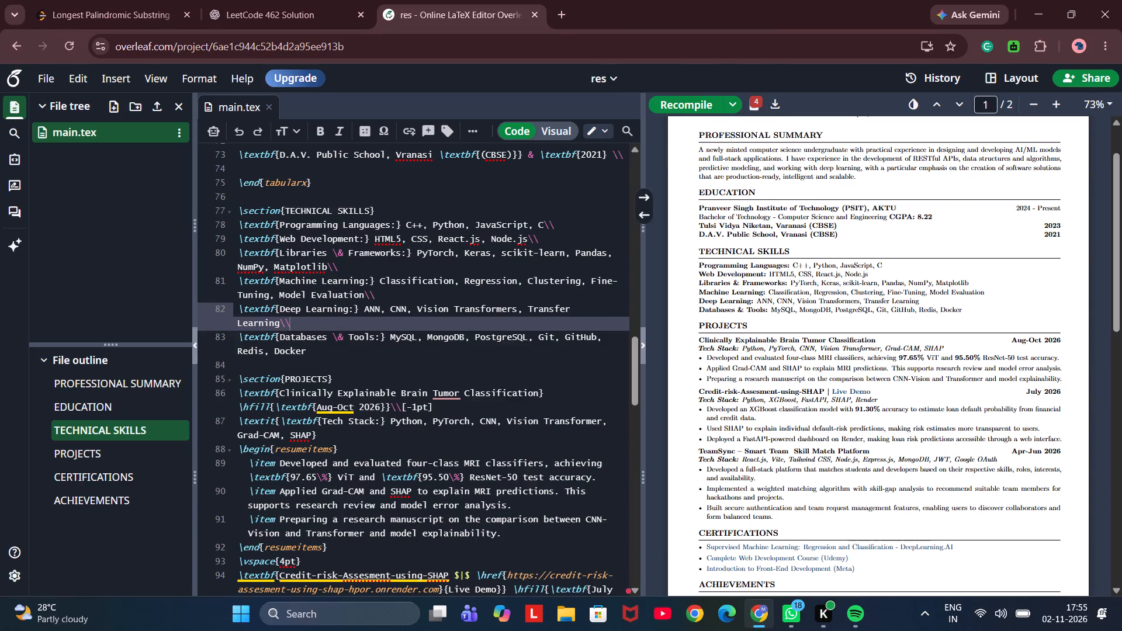
Review the recompiled resume preview from header to Achievements, checking section spacing and what spills onto the second page.
scroll(828, 281, "up", 2)
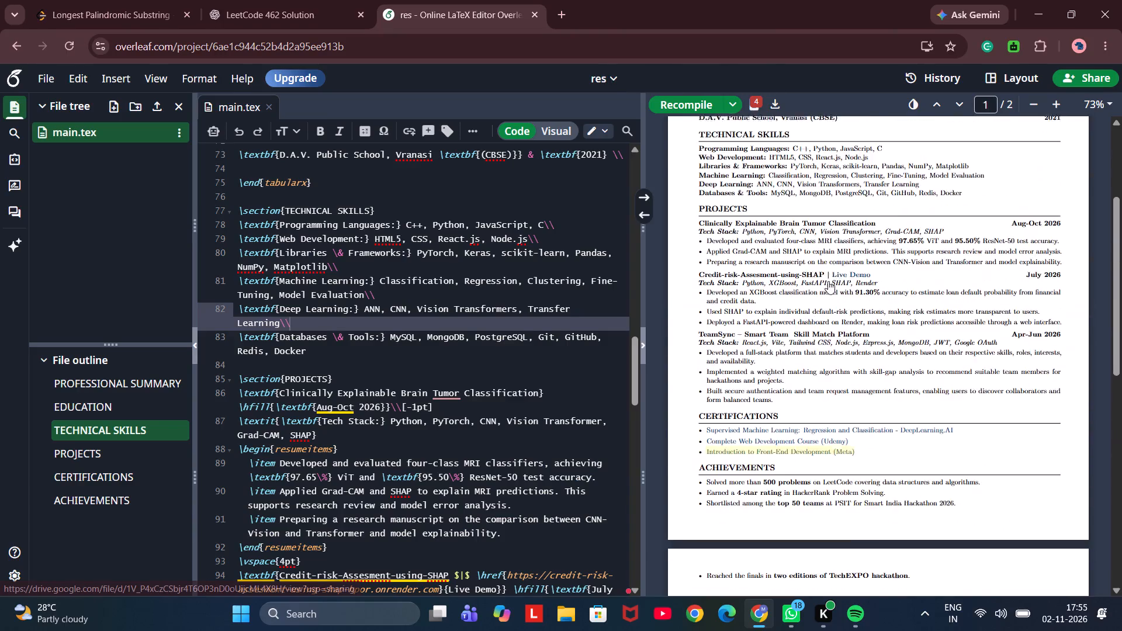
scroll(828, 281, "up", 2)
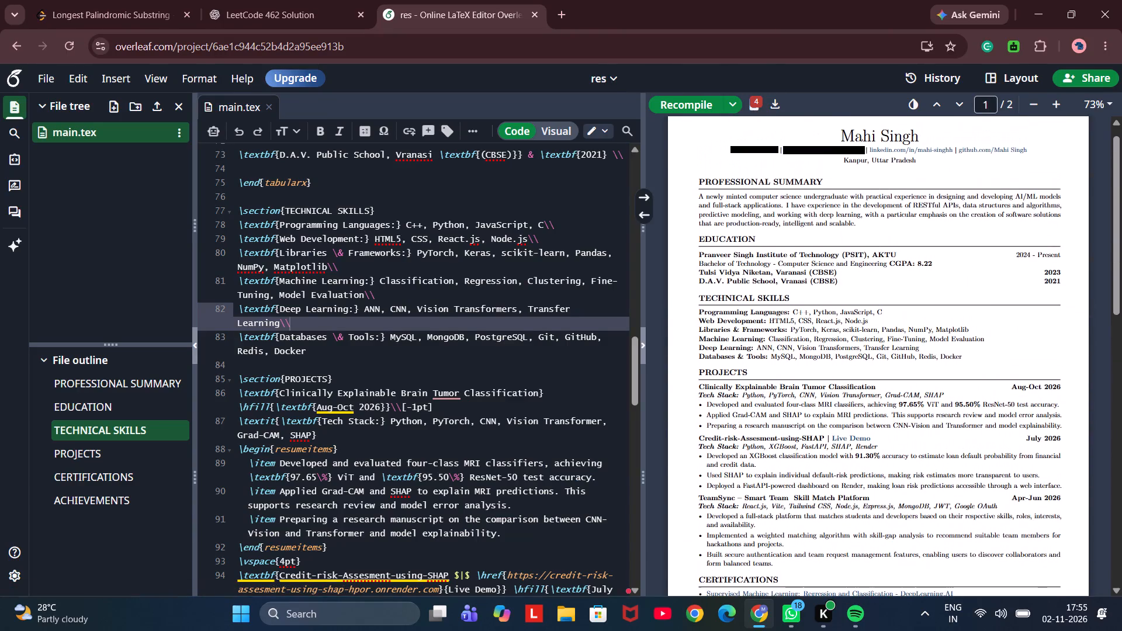
scroll(828, 394, "down", 1)
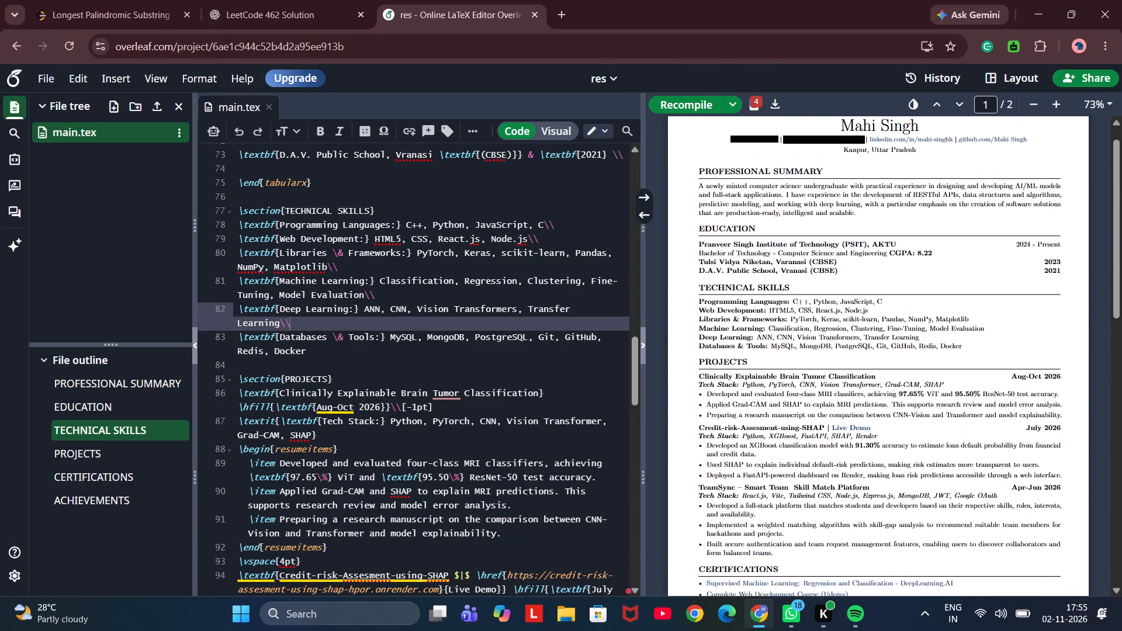
scroll(828, 394, "down", 2)
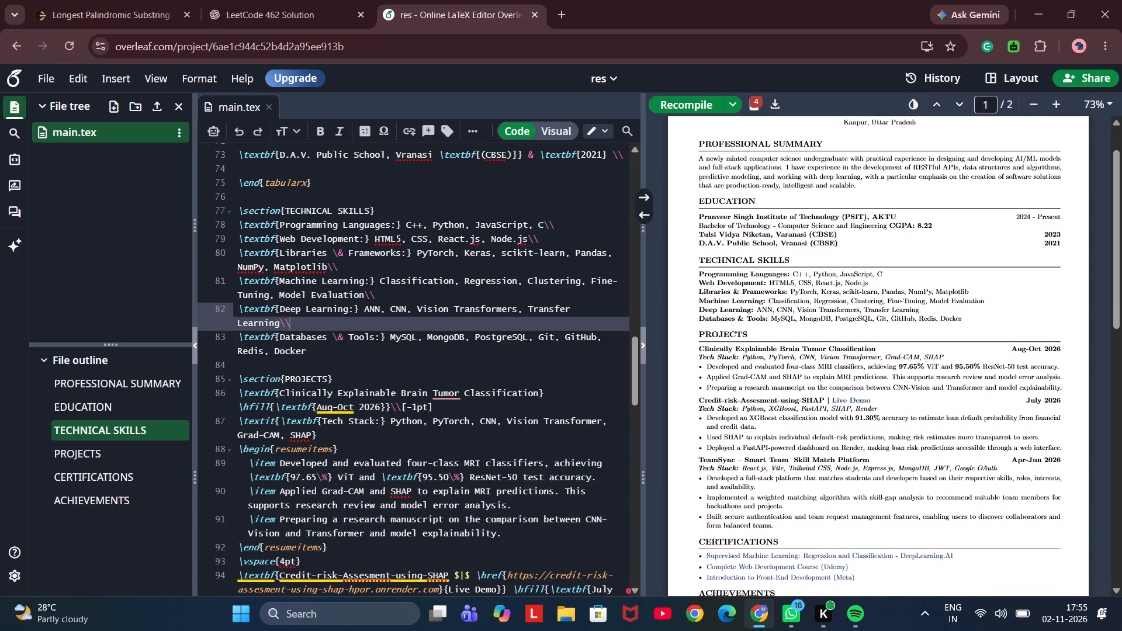
scroll(828, 394, "down", 3)
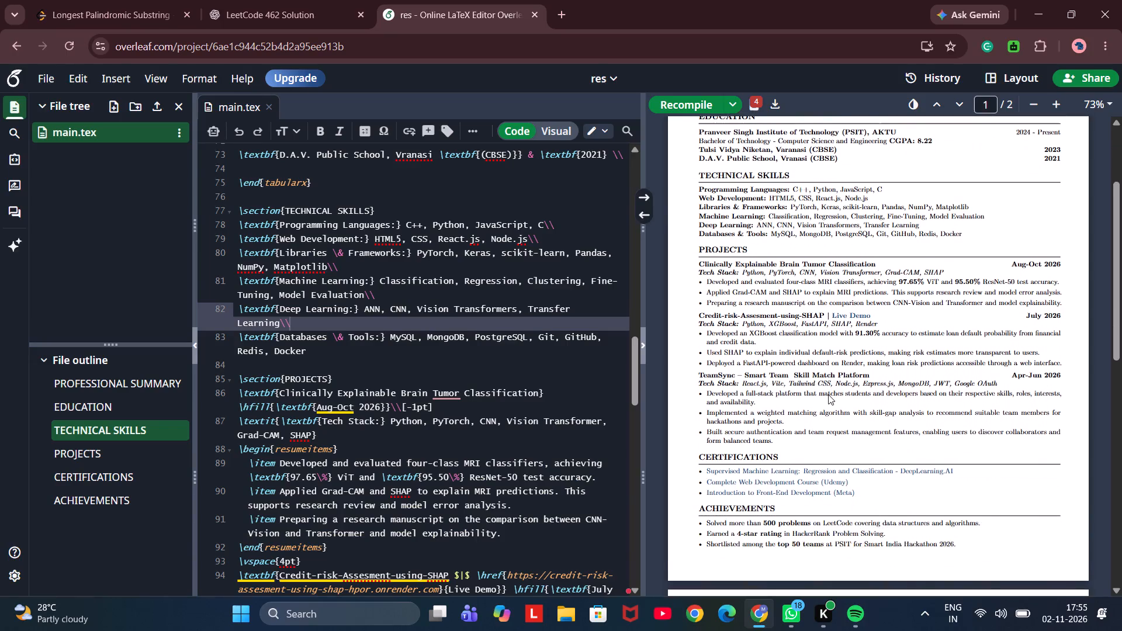
scroll(828, 394, "down", 2)
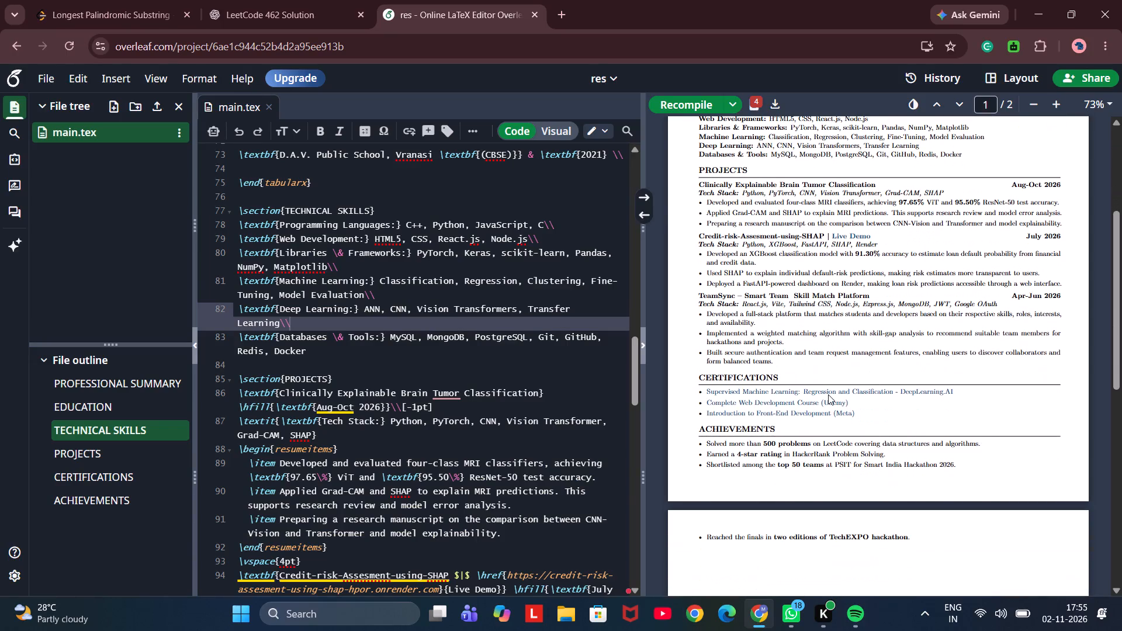
scroll(828, 394, "up", 1)
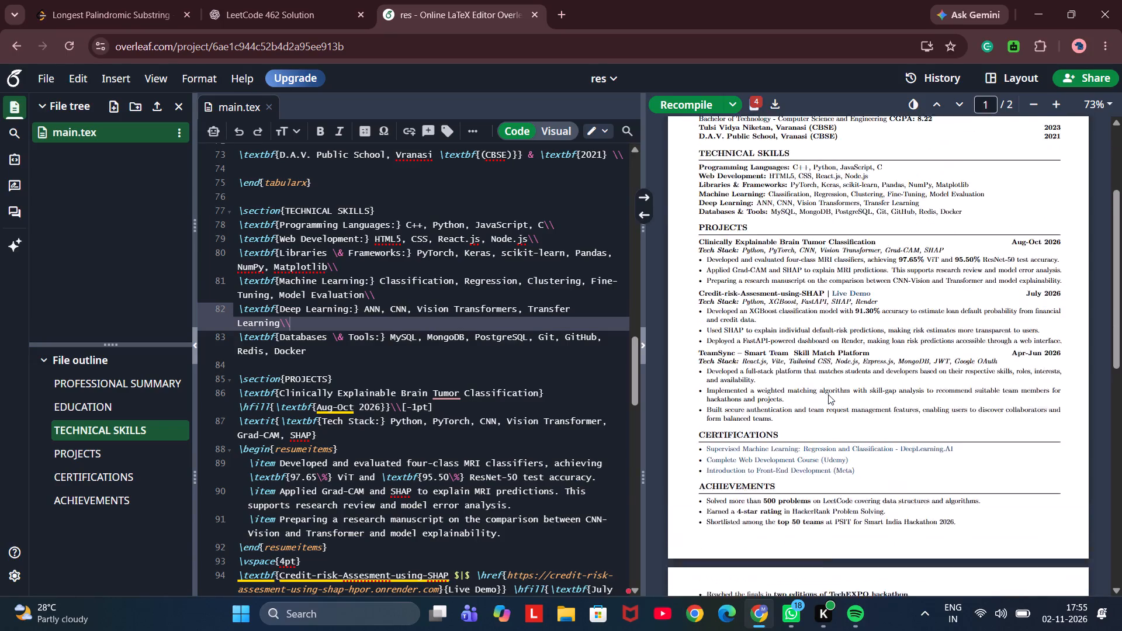
scroll(828, 394, "up", 2)
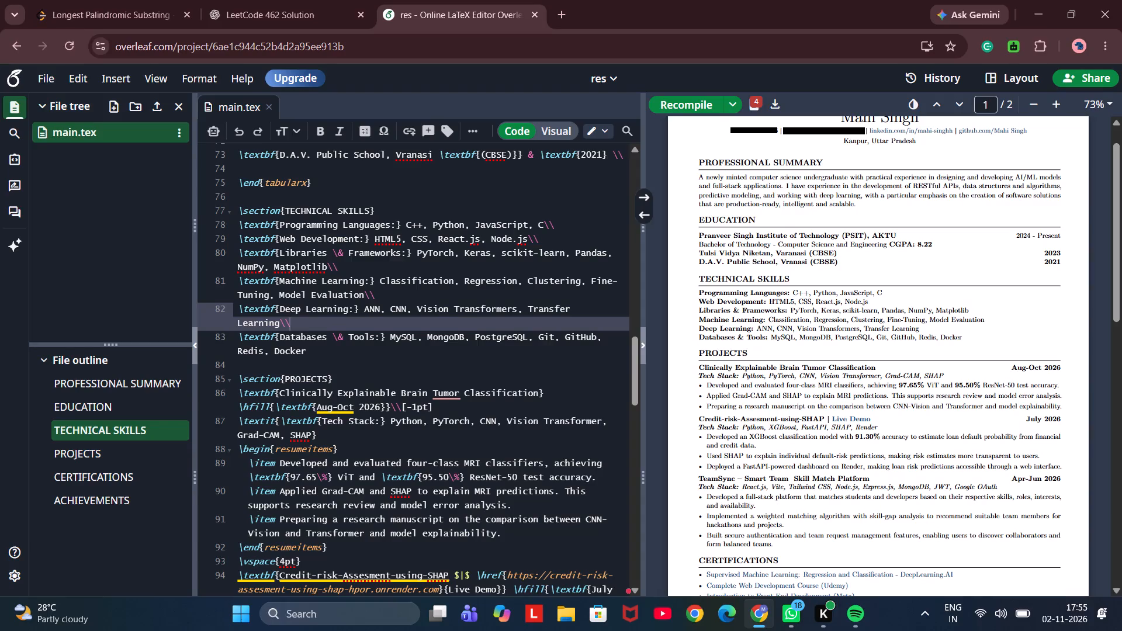
scroll(828, 394, "down", 1)
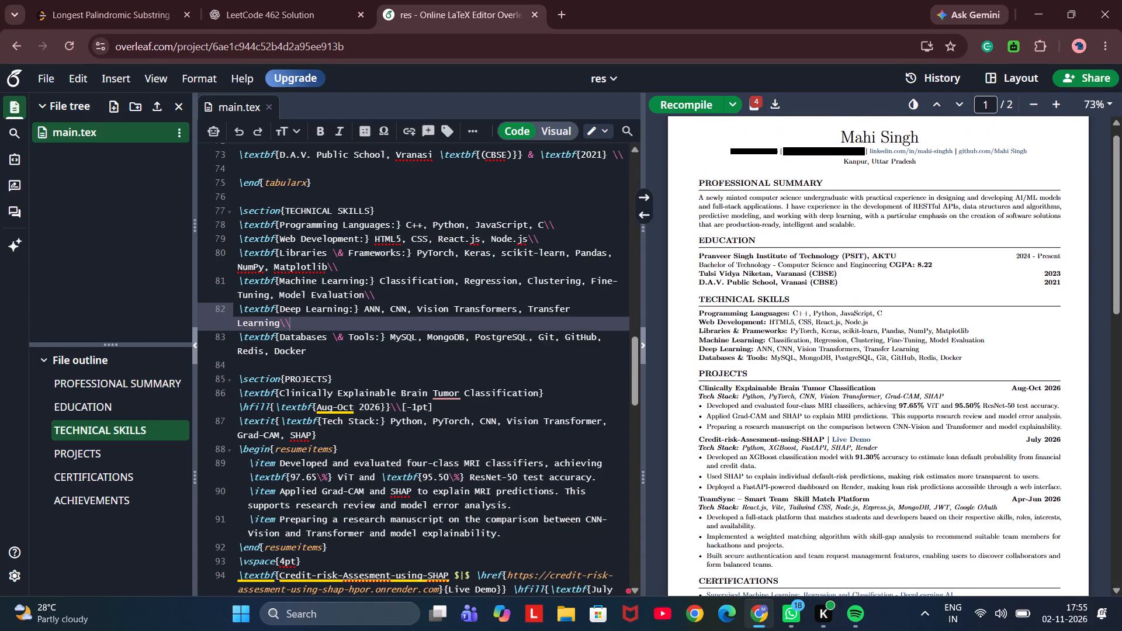
scroll(828, 394, "down", 1)
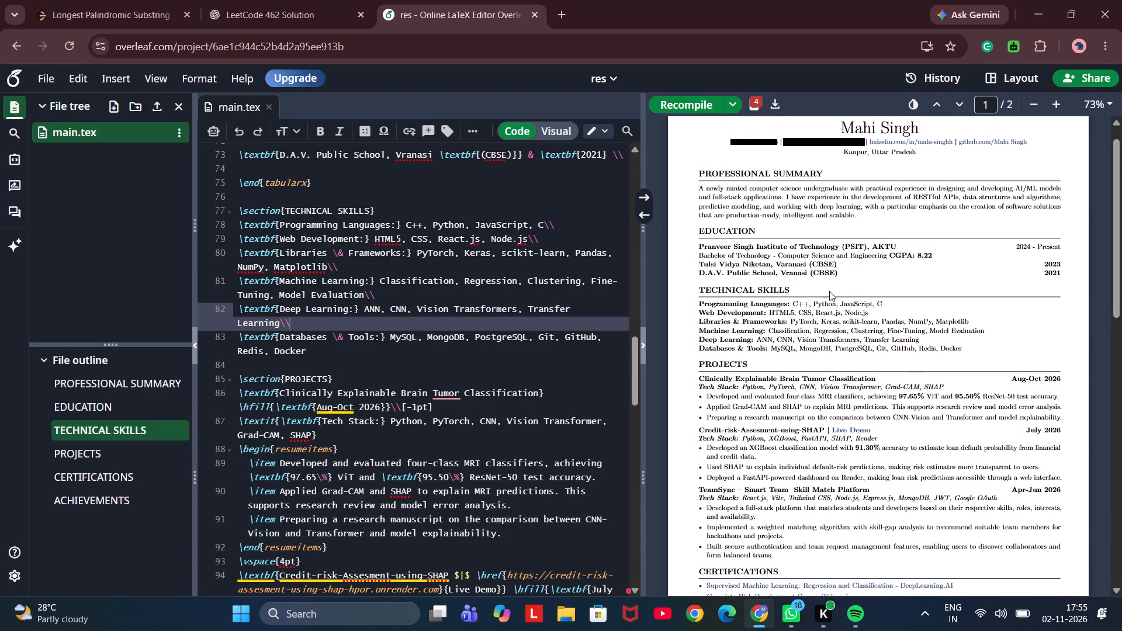
scroll(449, 353, "up", 2)
Copy \vspace{4pt} from between the first two projects and insert it on a new line below the CGPA row in Education.
scroll(449, 353, "right", 1)
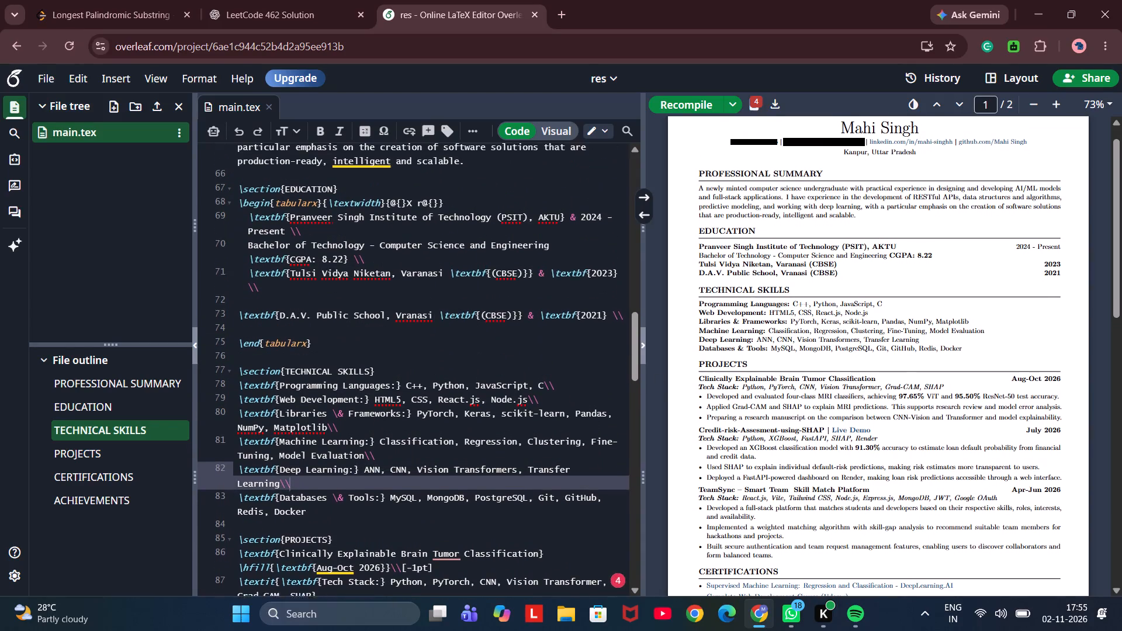
scroll(449, 353, "right", 2)
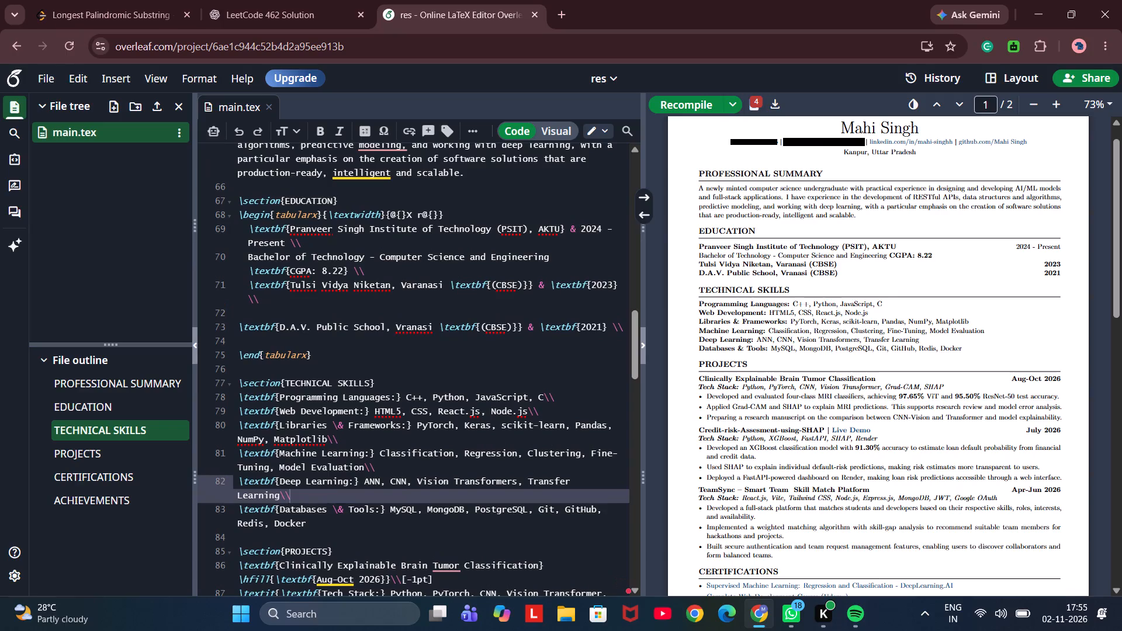
scroll(449, 353, "right", 1)
scroll(449, 353, "down", 1)
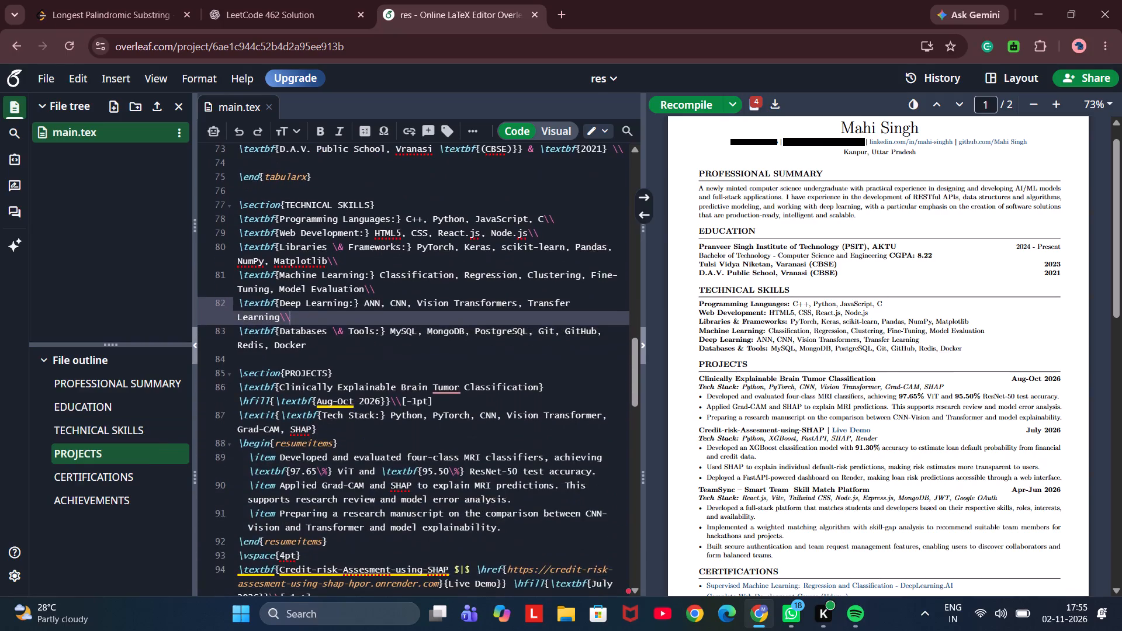
scroll(449, 353, "down", 2)
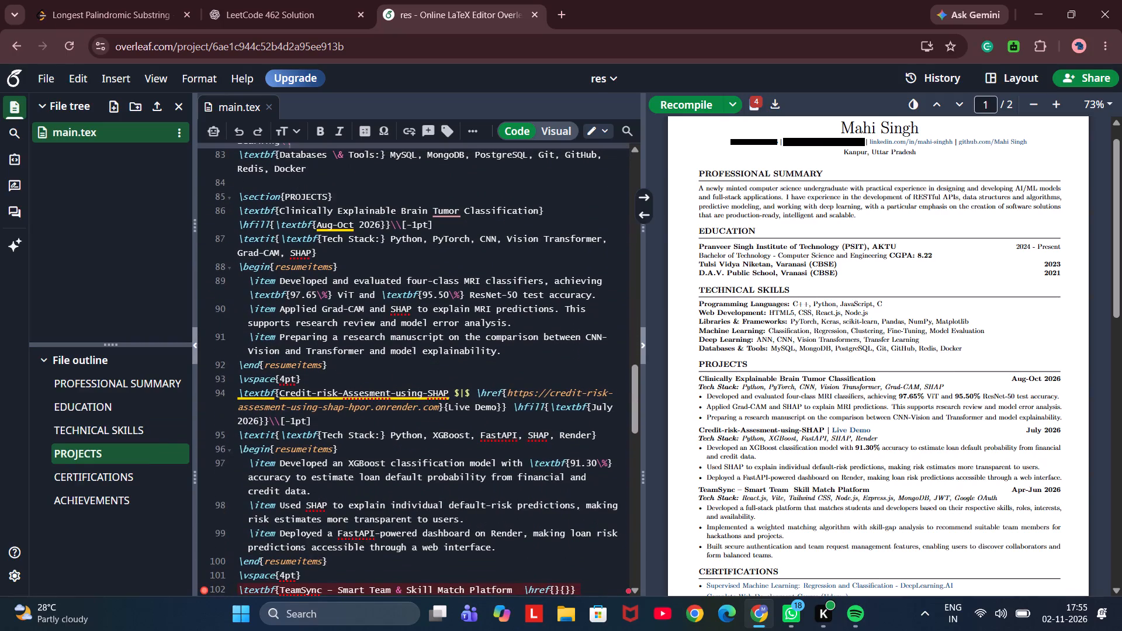
left_click_drag(237, 379, 300, 370)
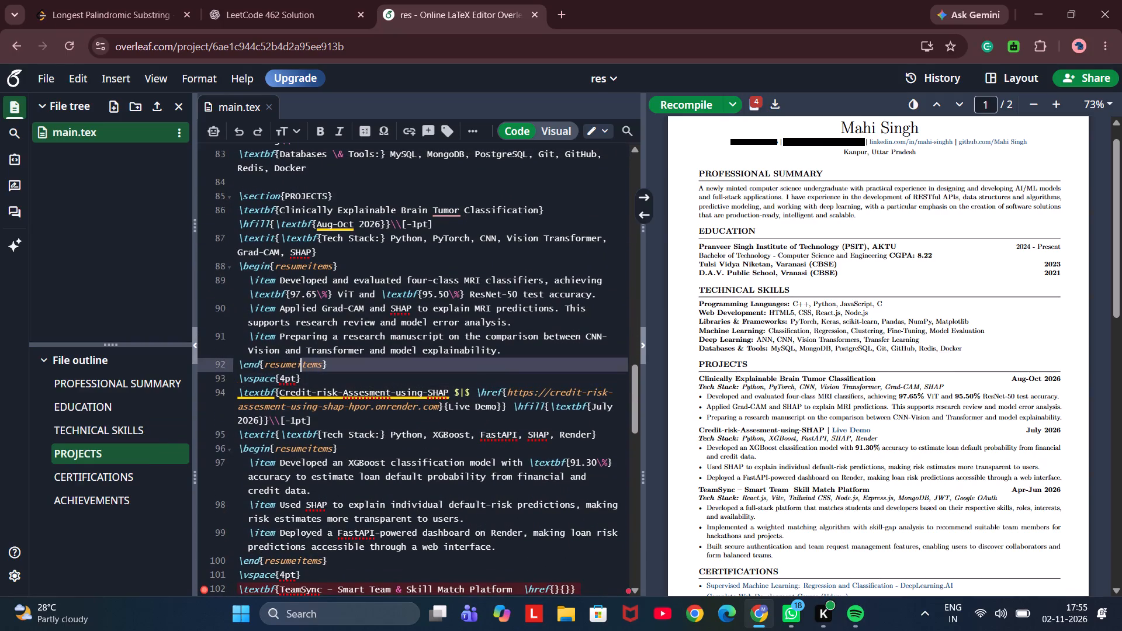
left_click_drag(300, 370, 306, 378)
key("ctrl+c")
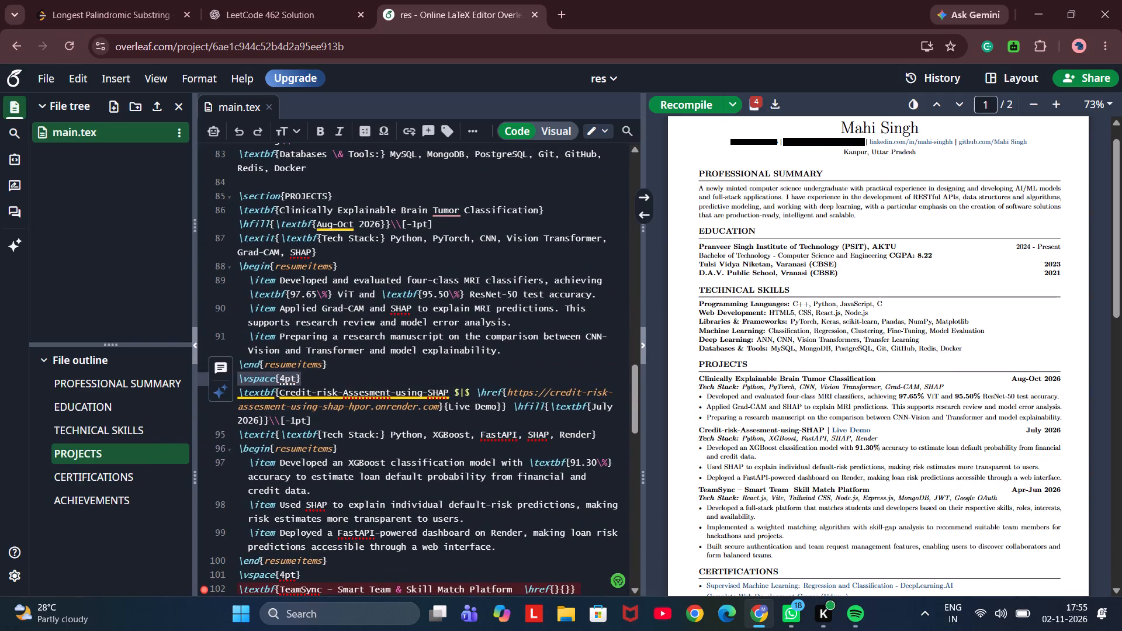
scroll(390, 188, "up", 2)
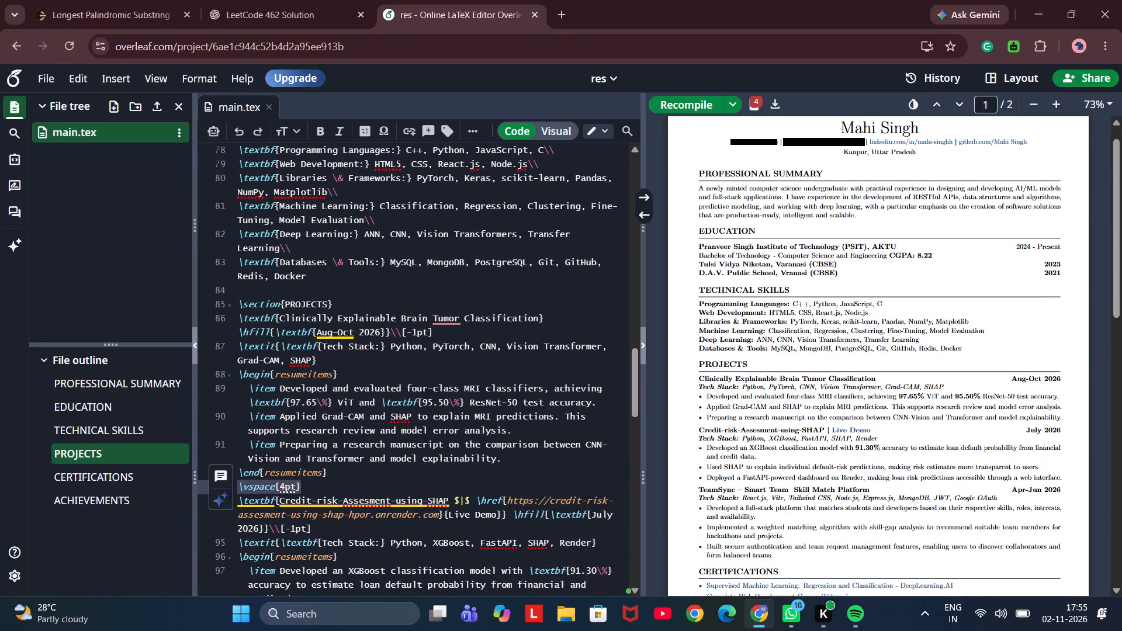
scroll(379, 287, "up", 4)
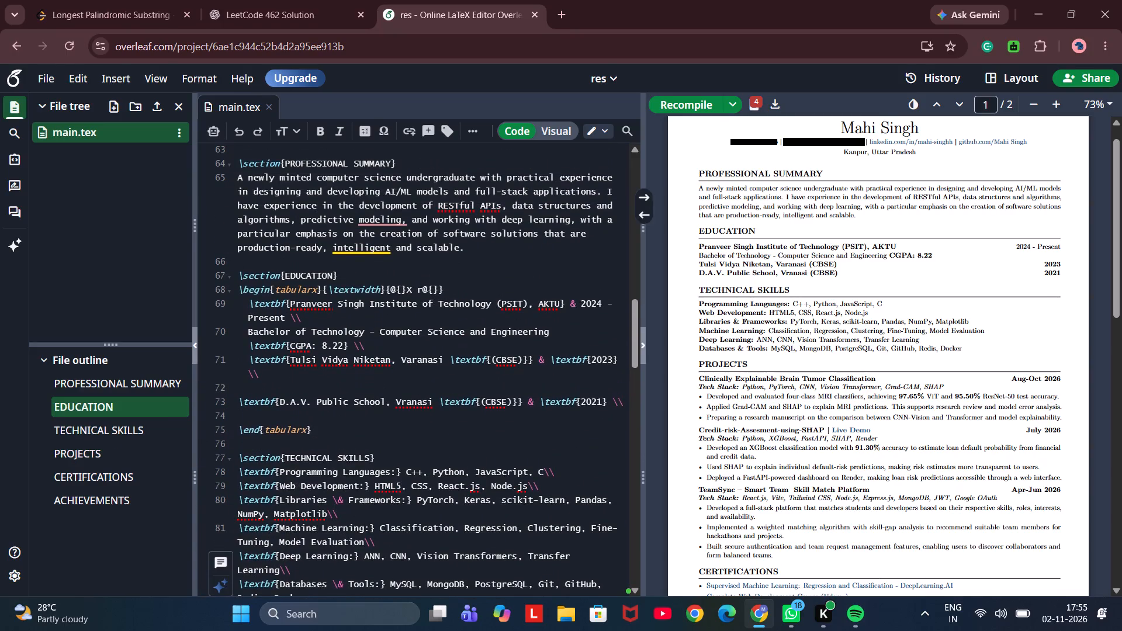
left_click(383, 341)
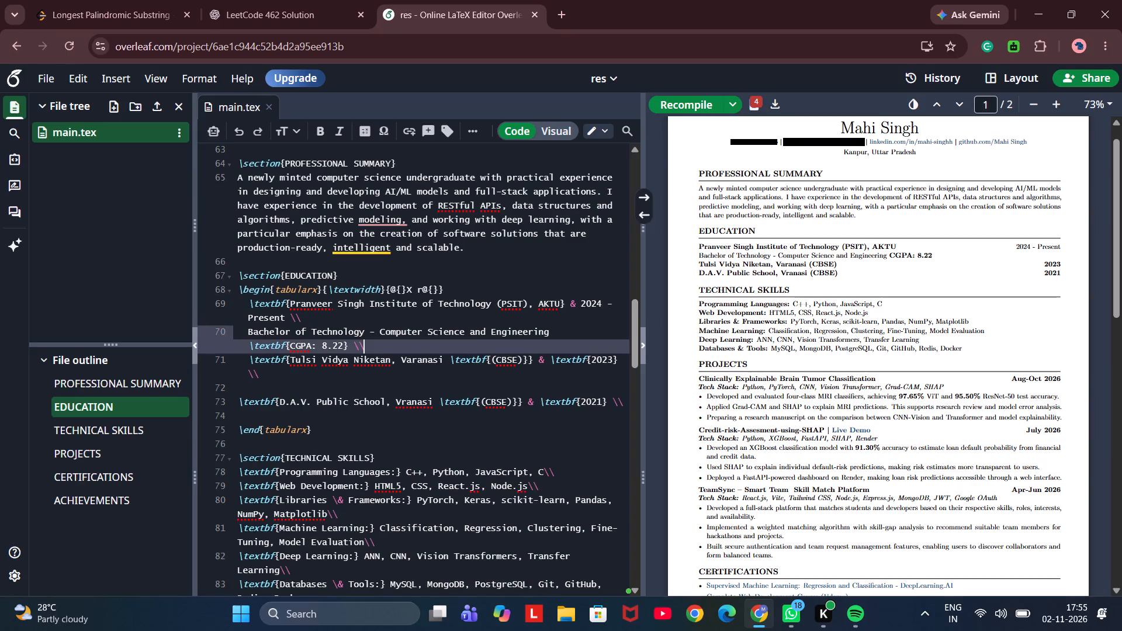
key("Return")
key("ctrl+v")
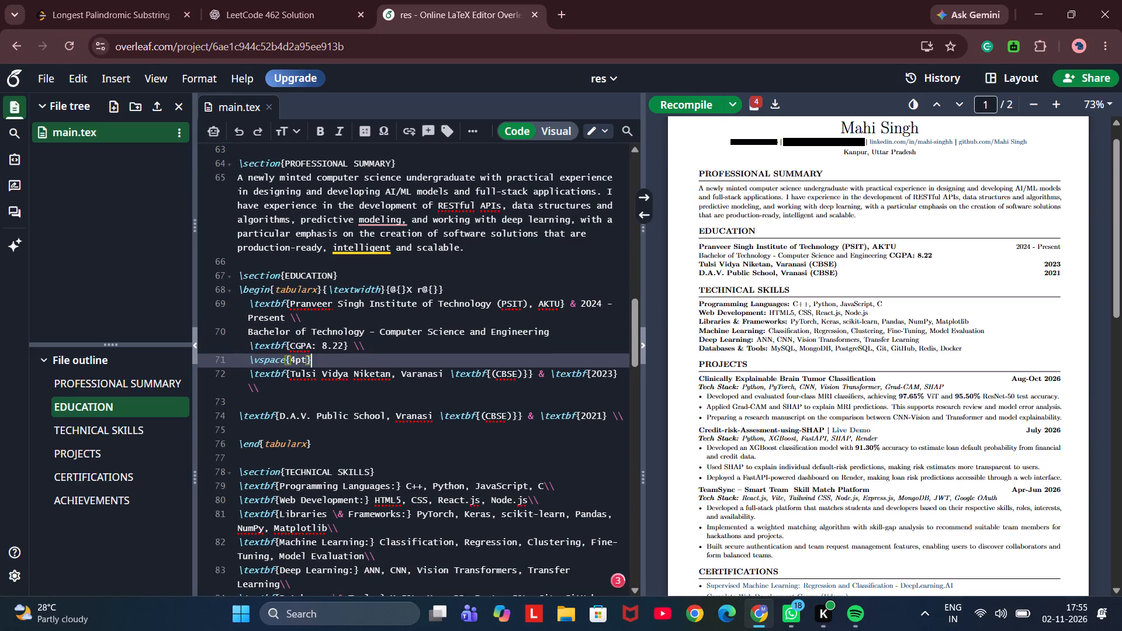
Insert \vspace{4pt} on a new line below the Tulsi Vidya Niketan row in Education and recompile.
left_click(304, 387)
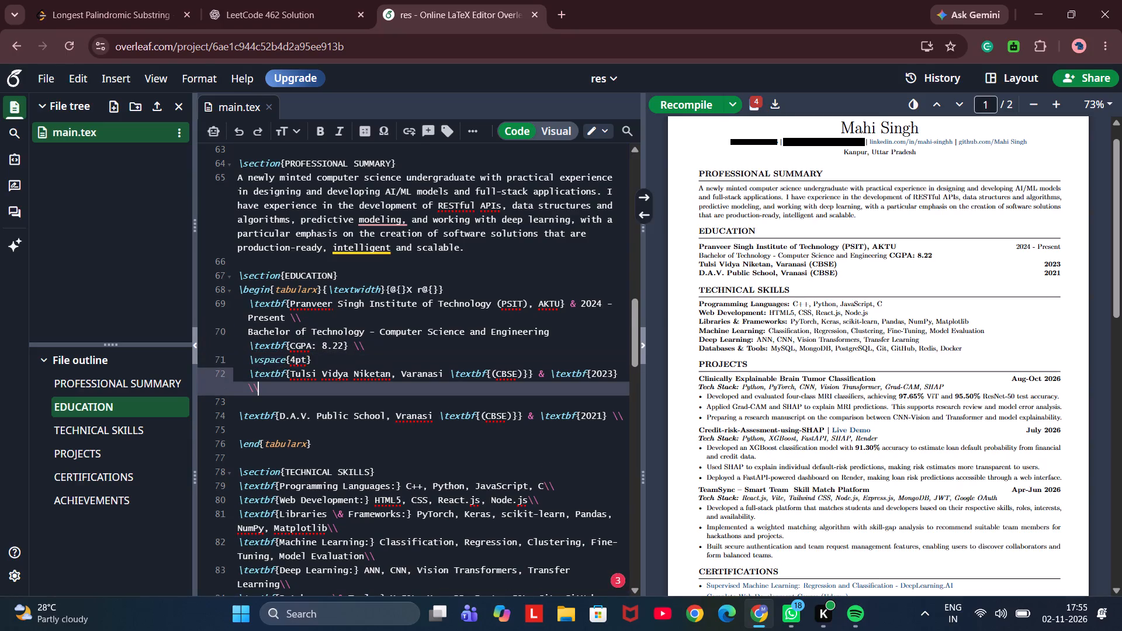
key("Return")
key("ctrl+v")
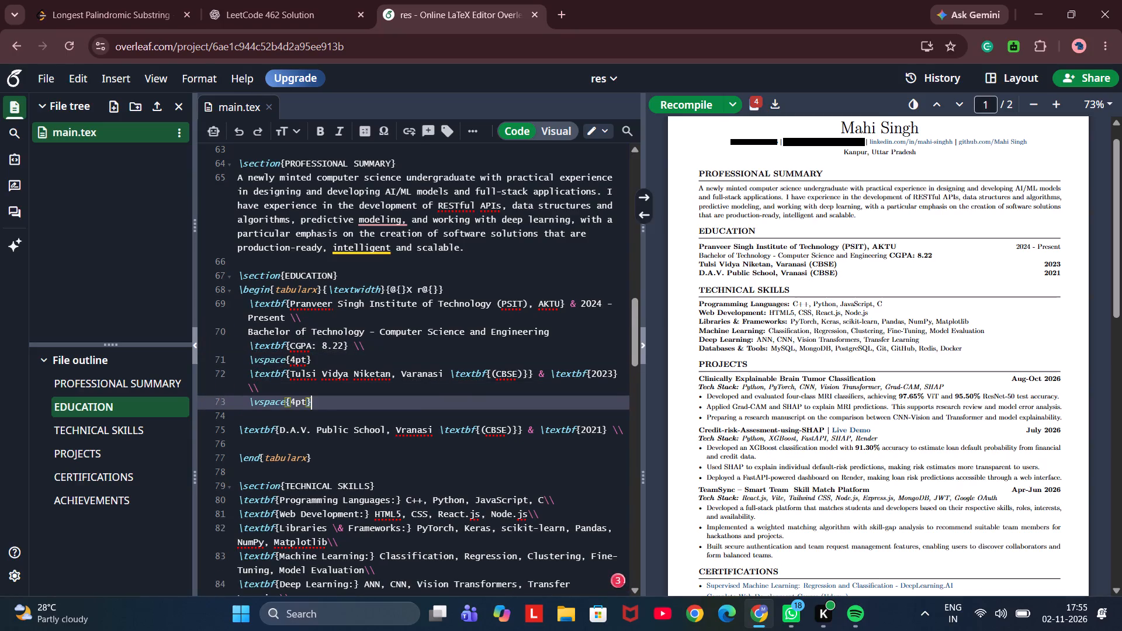
left_click(685, 105)
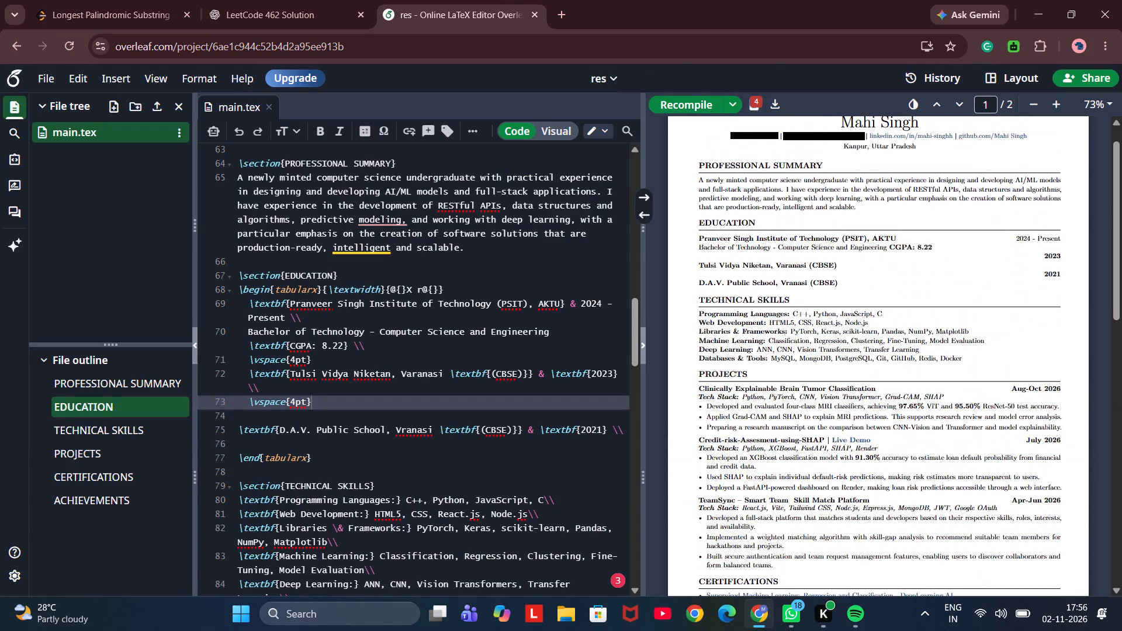
Set the \vspace below the Tulsi Vidya Niketan row to 2pt and recompile the resume.
left_click(295, 401)
key("BackSpace")
key("2")
left_click(695, 104)
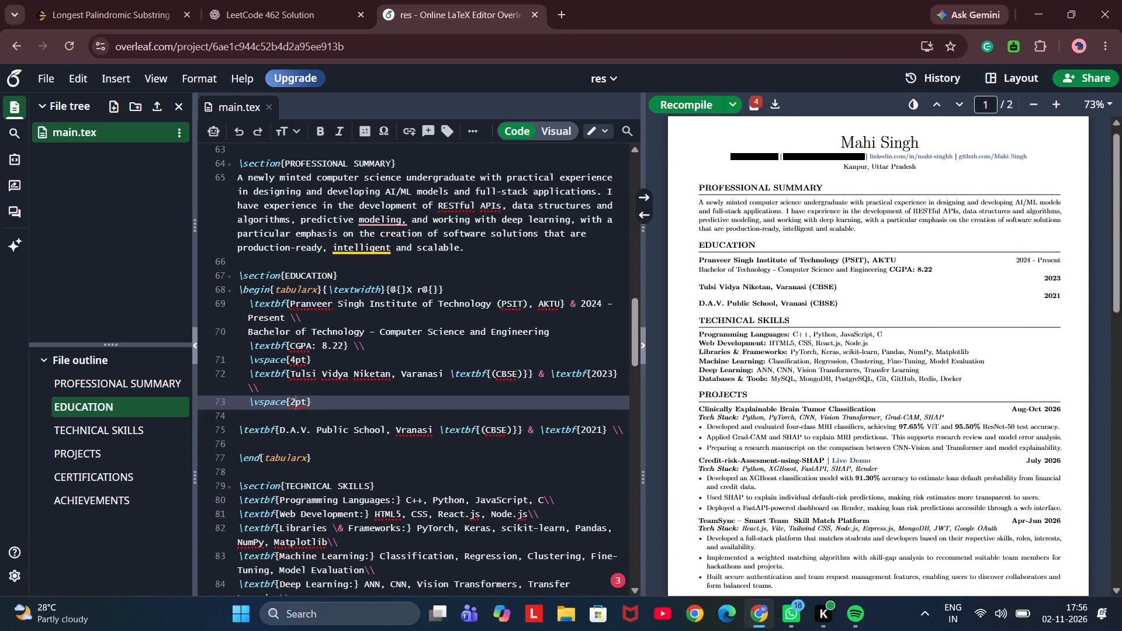
Set the \vspace below the CGPA row in Education to 1pt.
left_click(293, 358)
key("Right")
key("BackSpace")
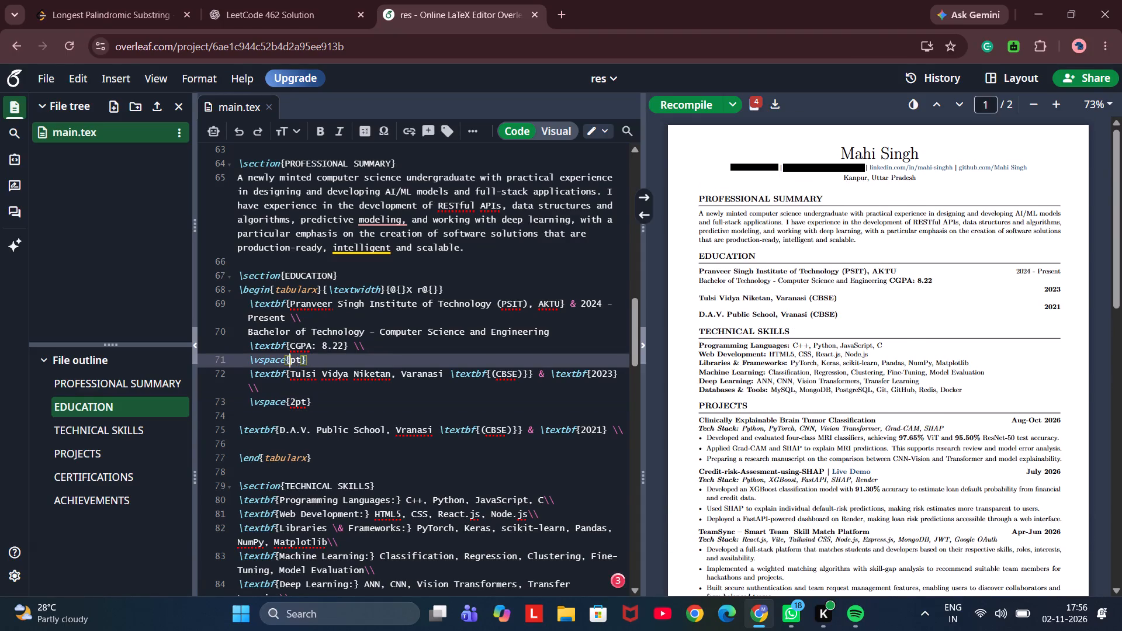
key("1")
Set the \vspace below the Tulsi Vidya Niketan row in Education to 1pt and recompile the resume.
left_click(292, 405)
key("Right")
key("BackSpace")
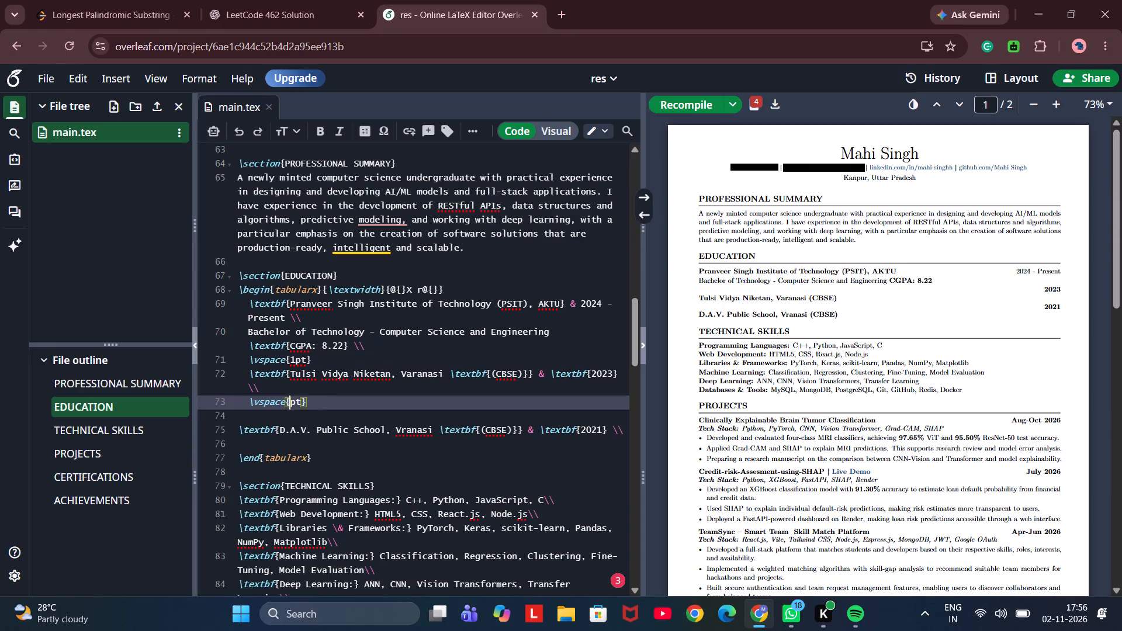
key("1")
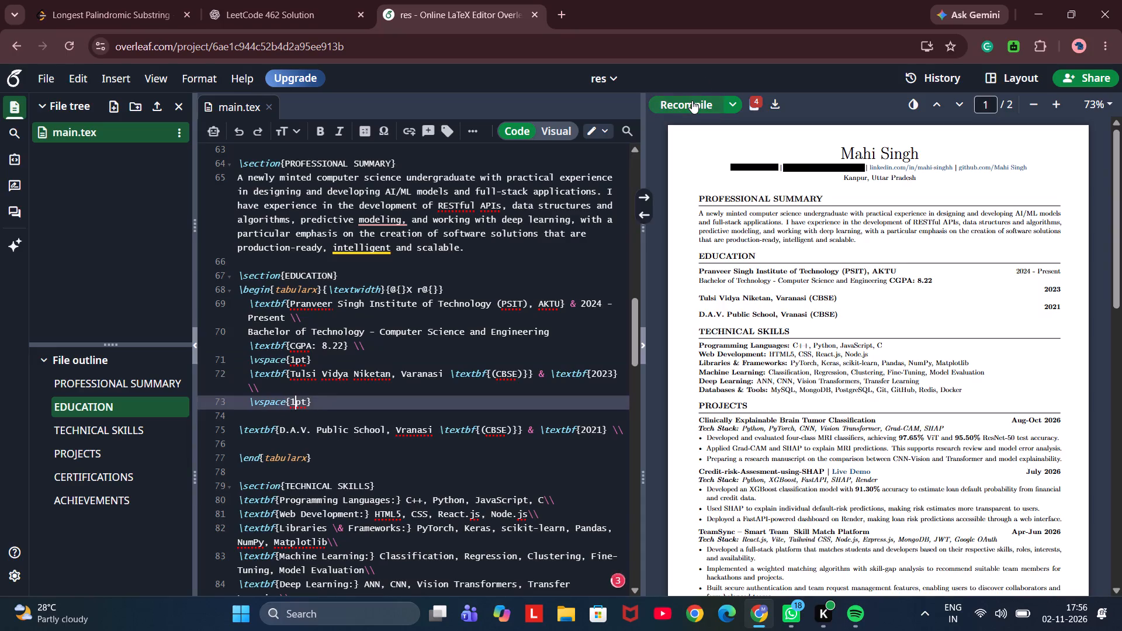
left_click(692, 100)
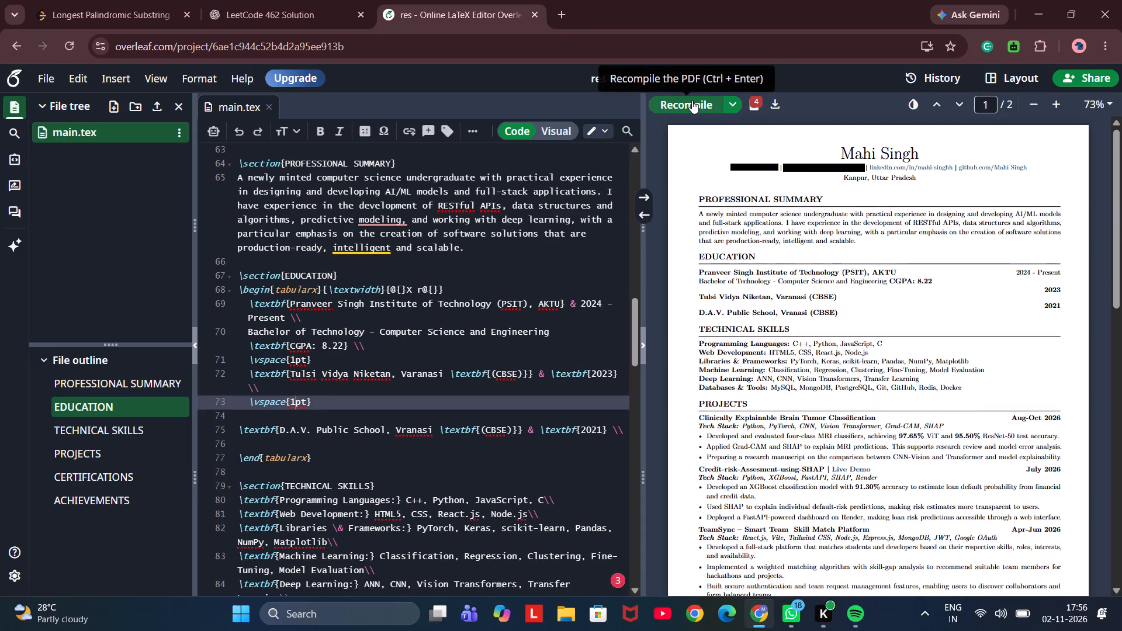
Set both \vspace commands in Education, below the CGPA and Tulsi Vidya Niketan rows, to 0.5pt and recompile.
scroll(874, 295, "down", 1)
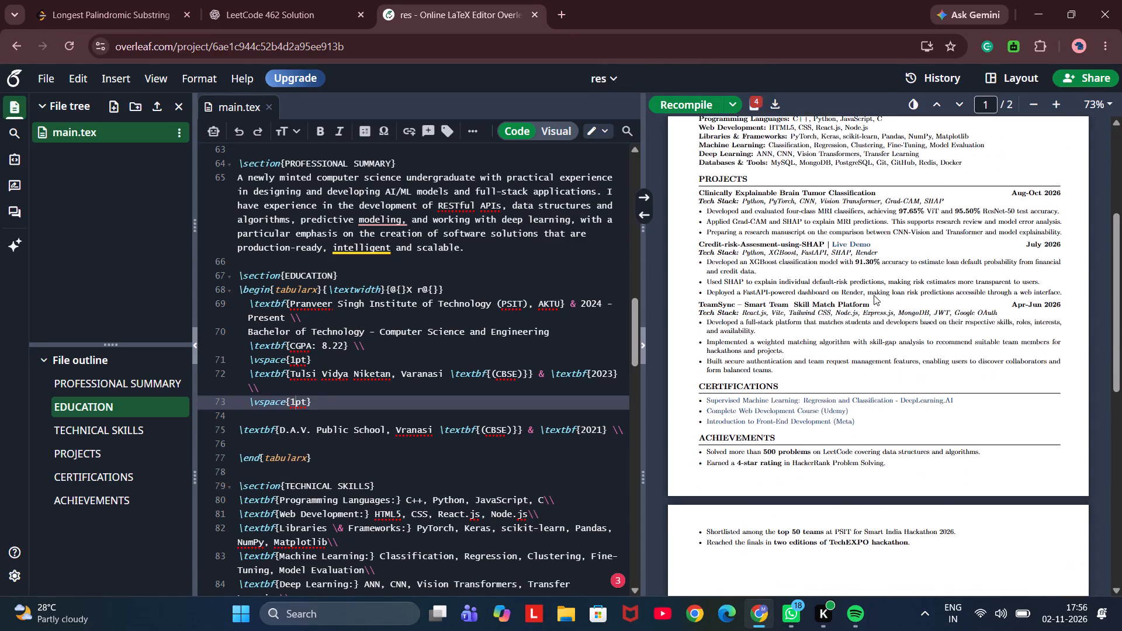
scroll(874, 295, "down", 1)
scroll(815, 297, "up", 2)
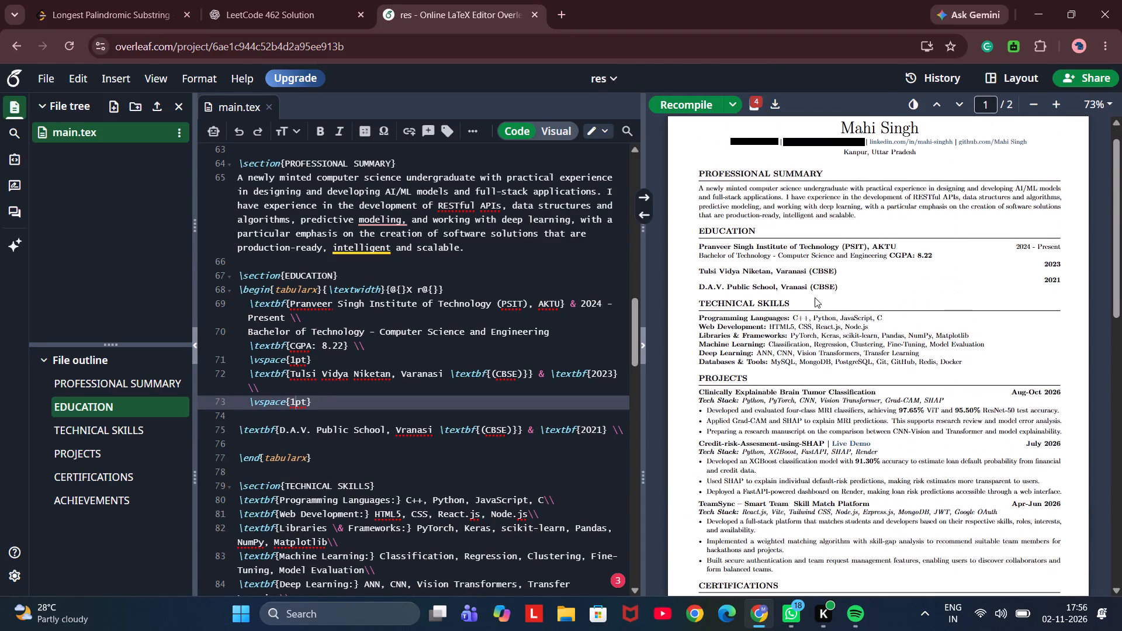
scroll(815, 297, "up", 3)
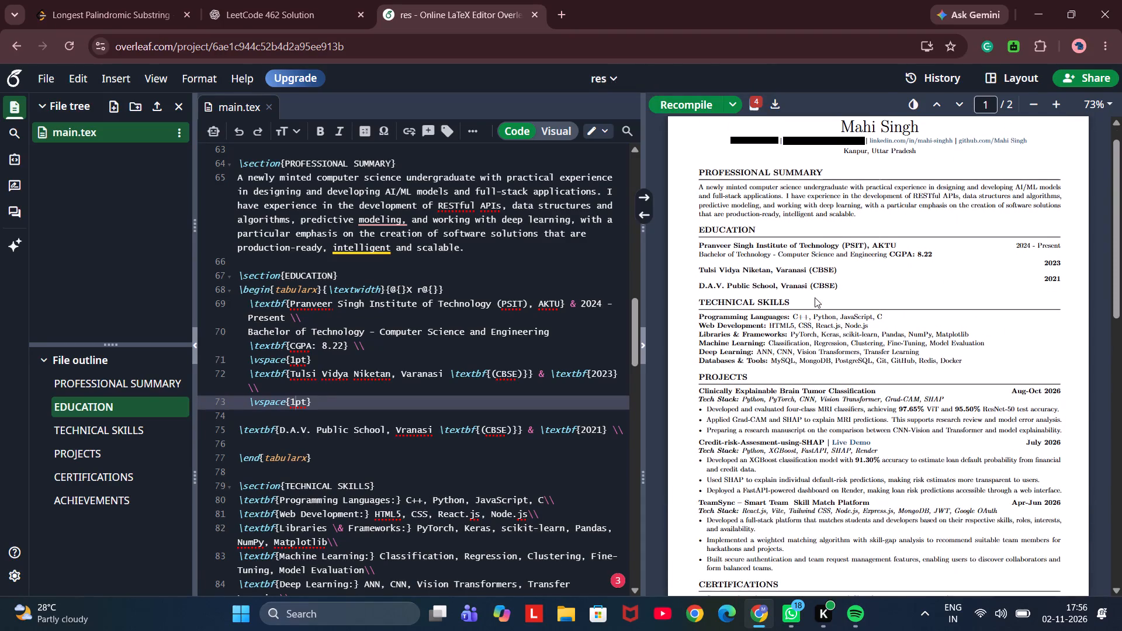
left_click(293, 404)
key("BackSpace")
type("0.5")
left_click(293, 404)
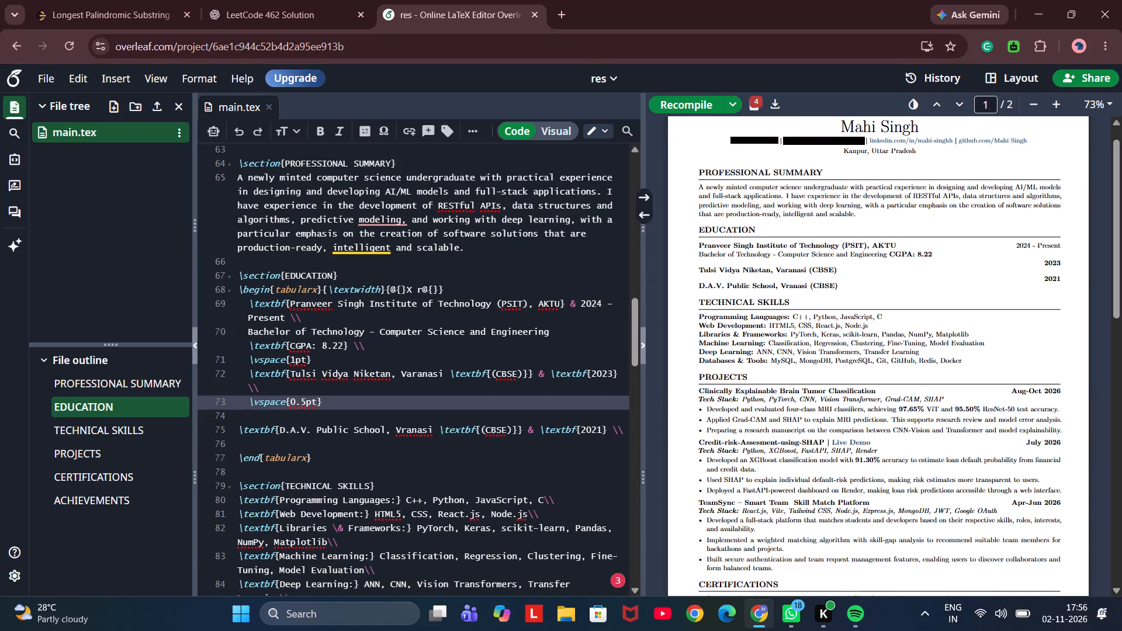
left_click(296, 359)
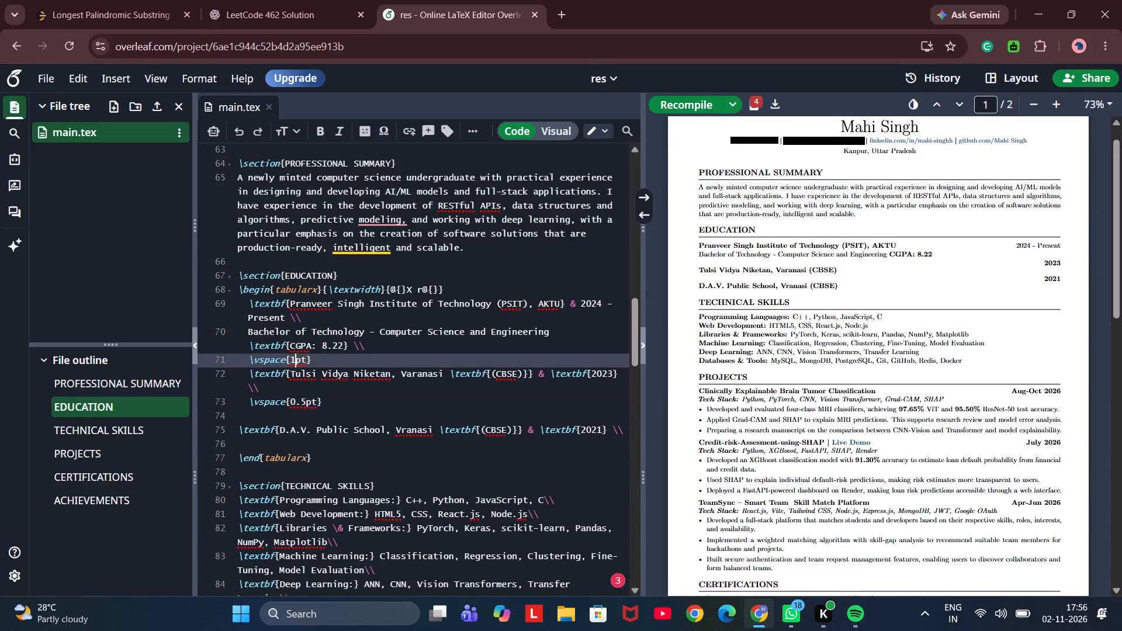
key("BackSpace")
type("0.5")
left_click(670, 108)
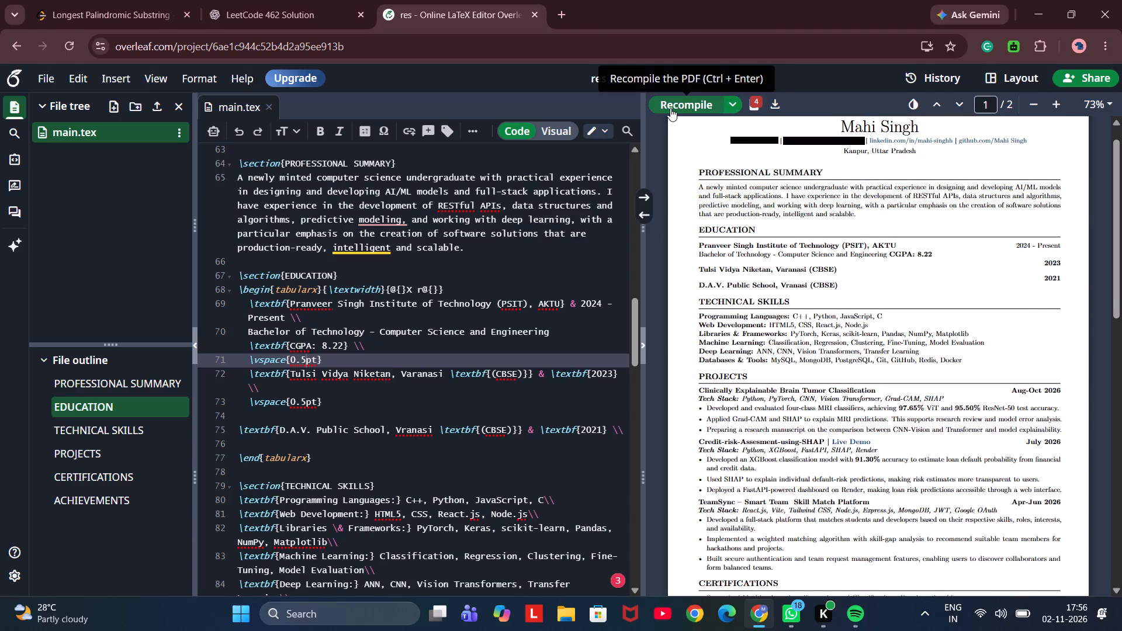
Review the recompiled resume from Professional Summary to Achievements, checking the Education spacing and what spills onto the second page.
scroll(954, 275, "down", 2)
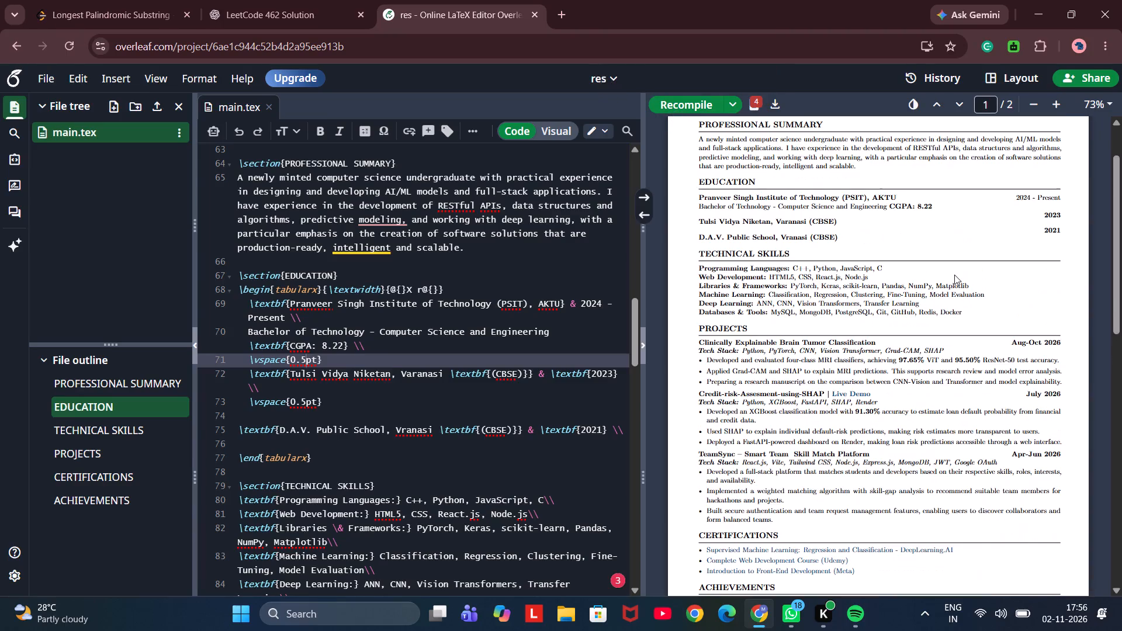
scroll(954, 275, "down", 2)
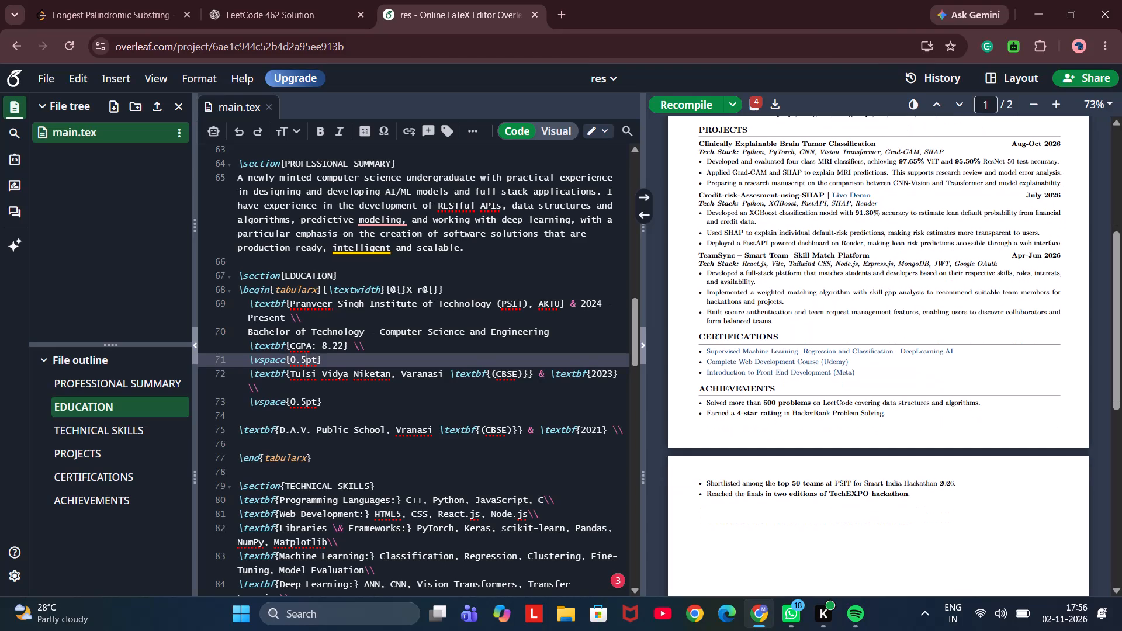
scroll(954, 275, "up", 1)
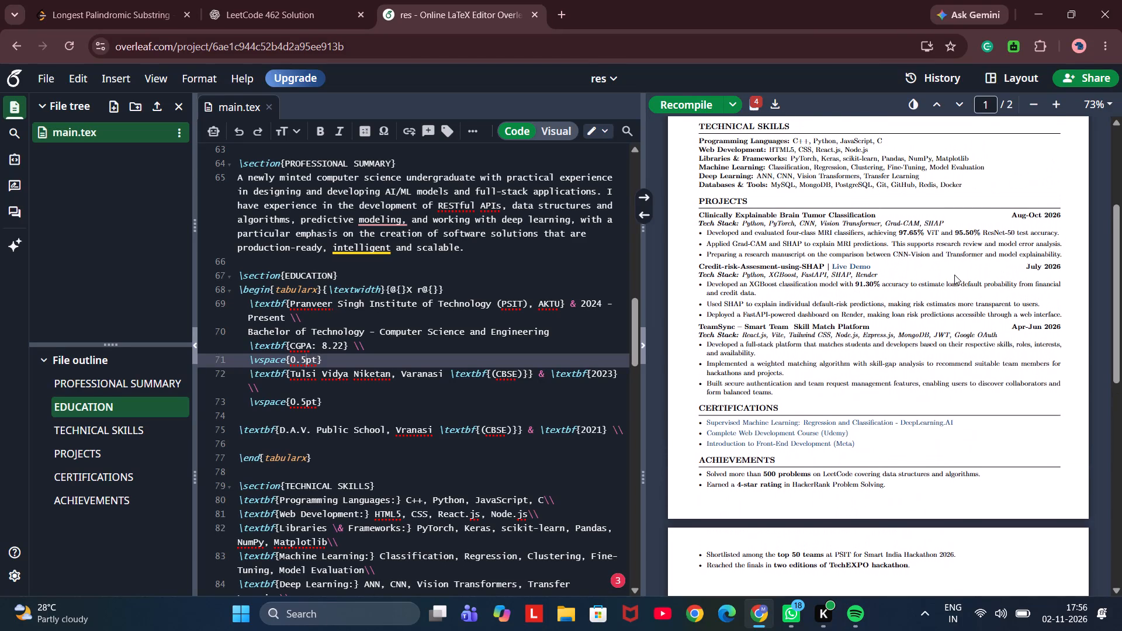
scroll(954, 275, "up", 3)
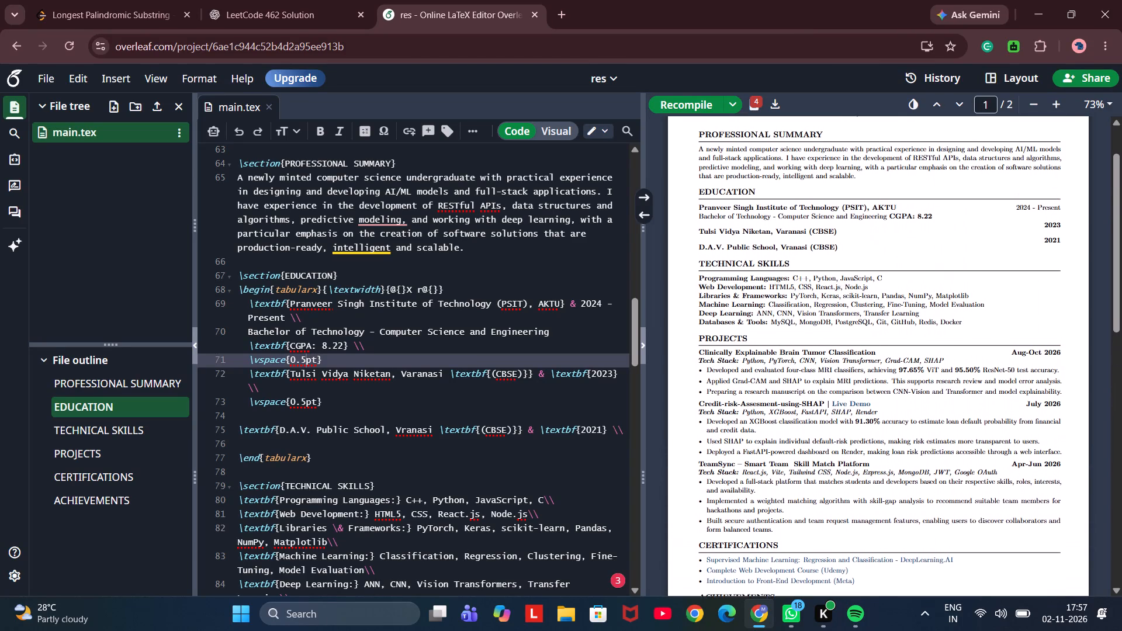
scroll(954, 275, "up", 2)
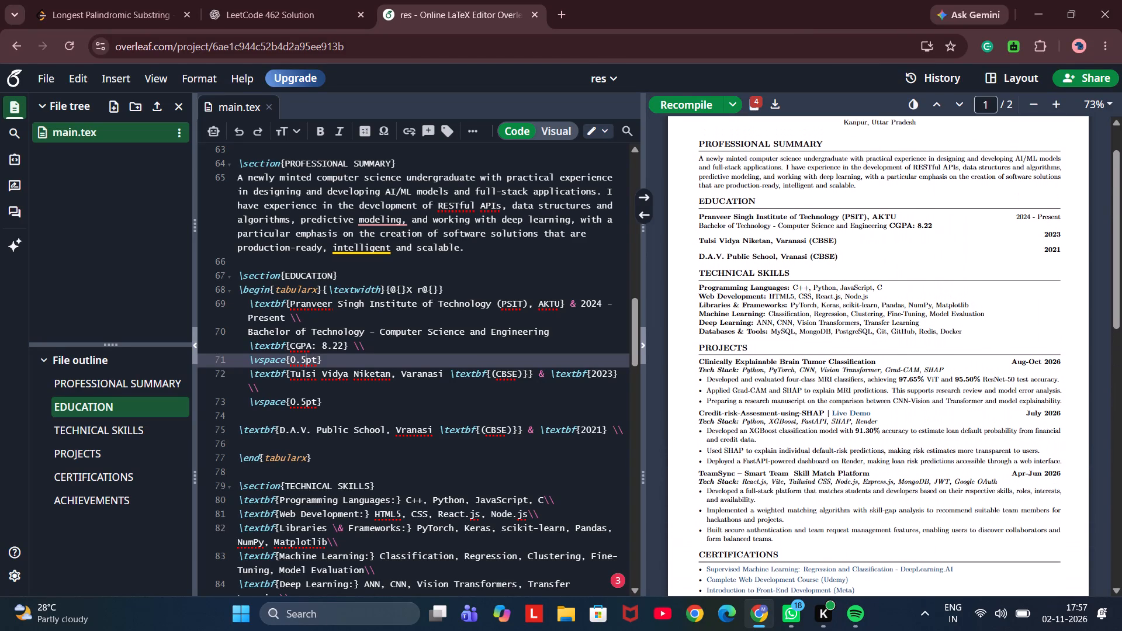
scroll(954, 275, "up", 1)
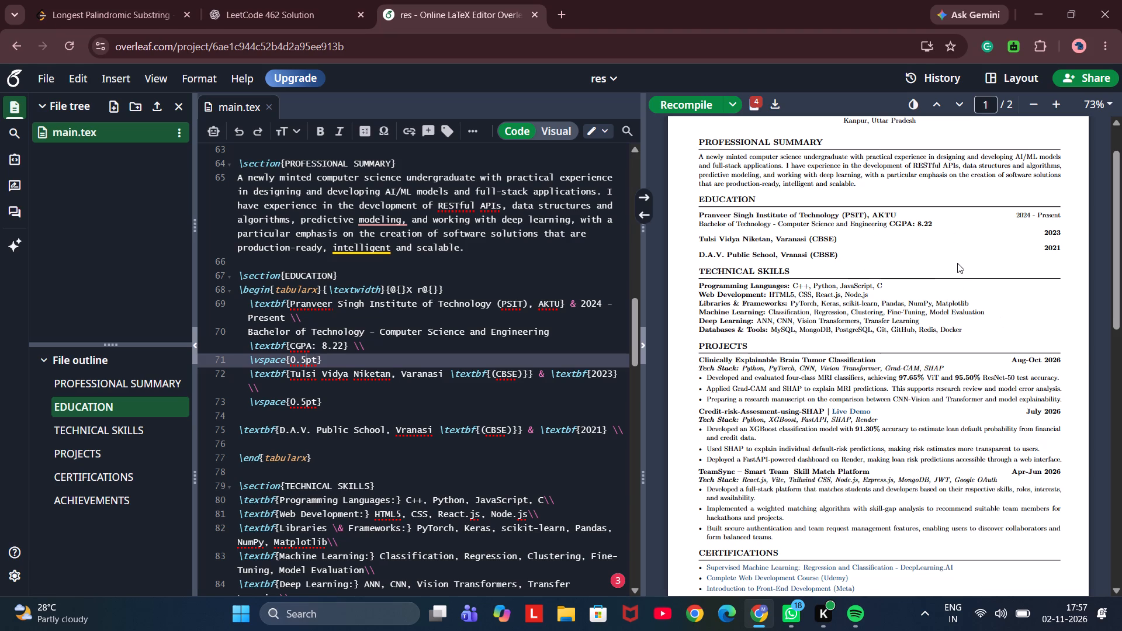
scroll(957, 263, "down", 2)
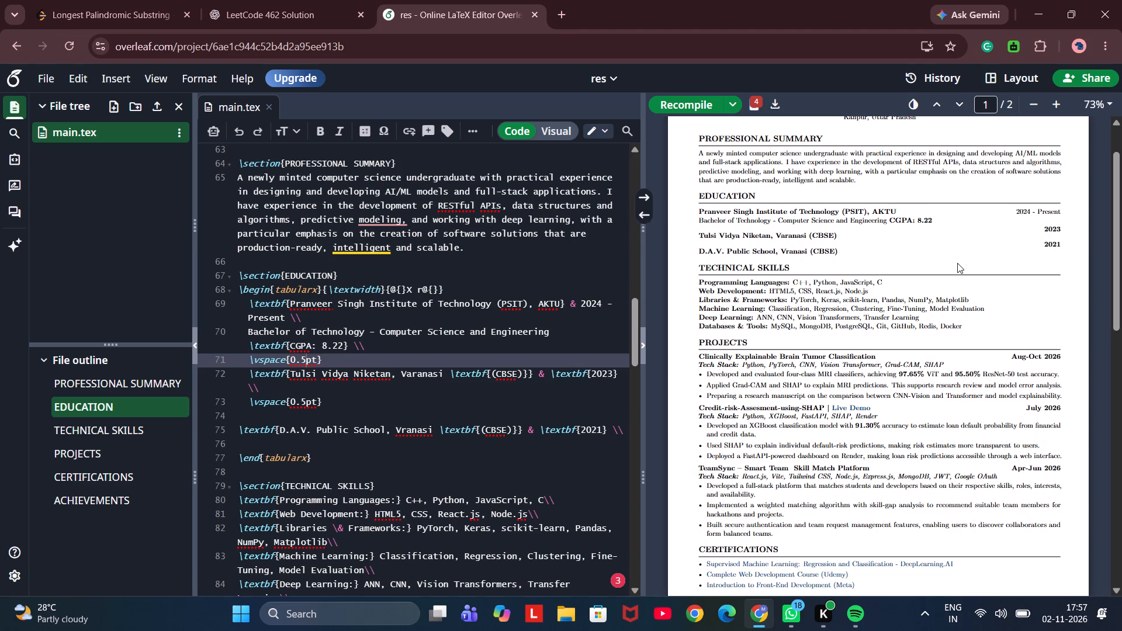
scroll(957, 263, "down", 1)
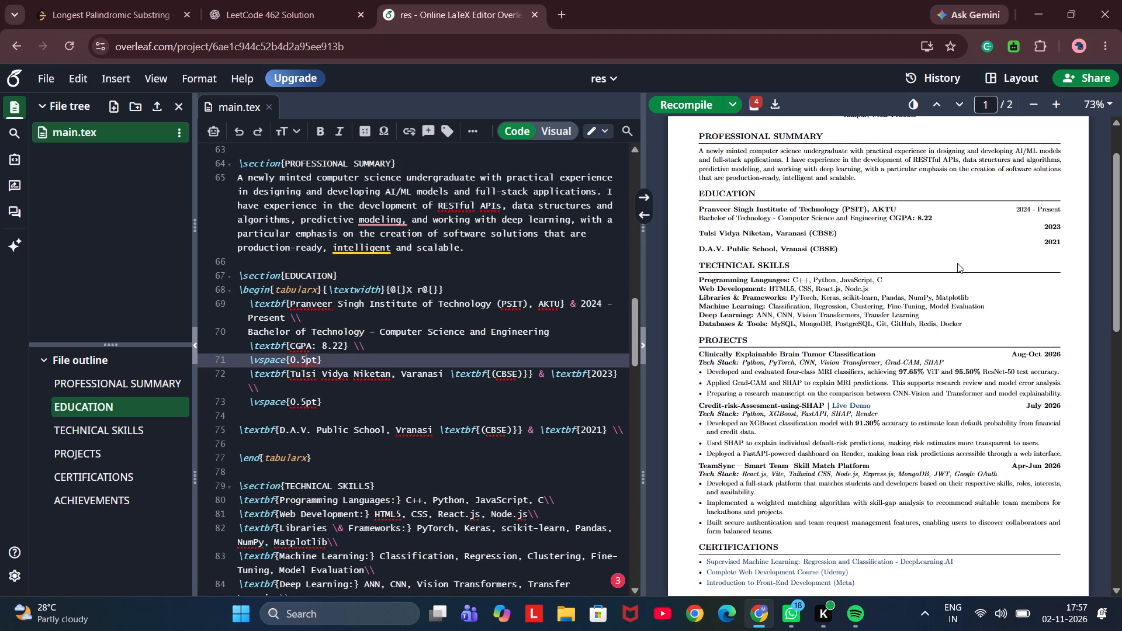
scroll(957, 263, "down", 4)
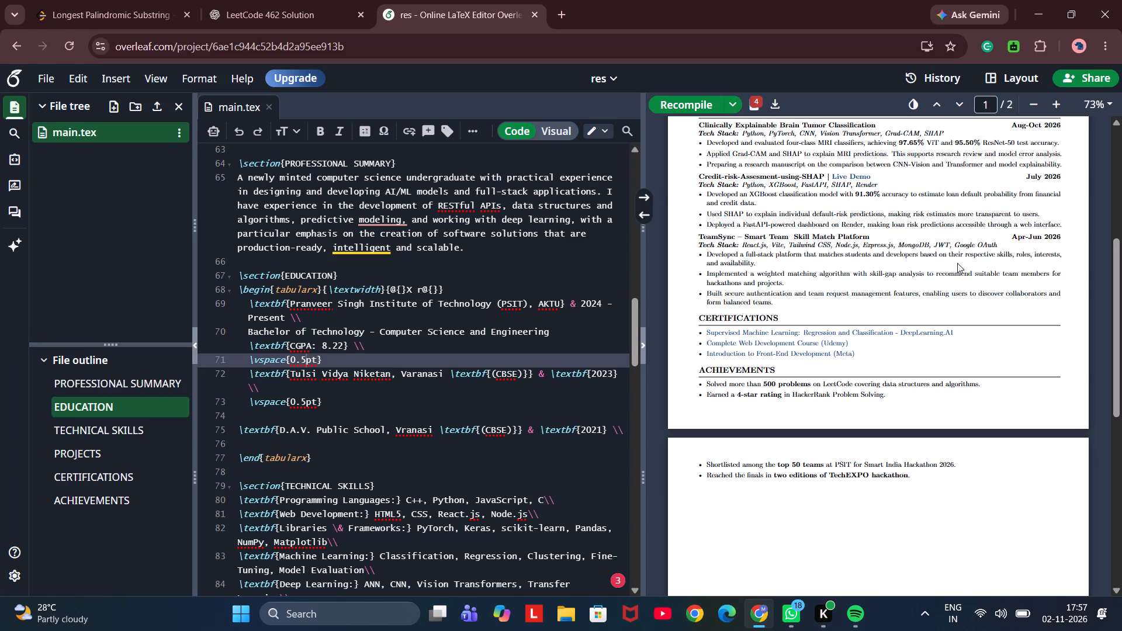
scroll(933, 256, "up", 2)
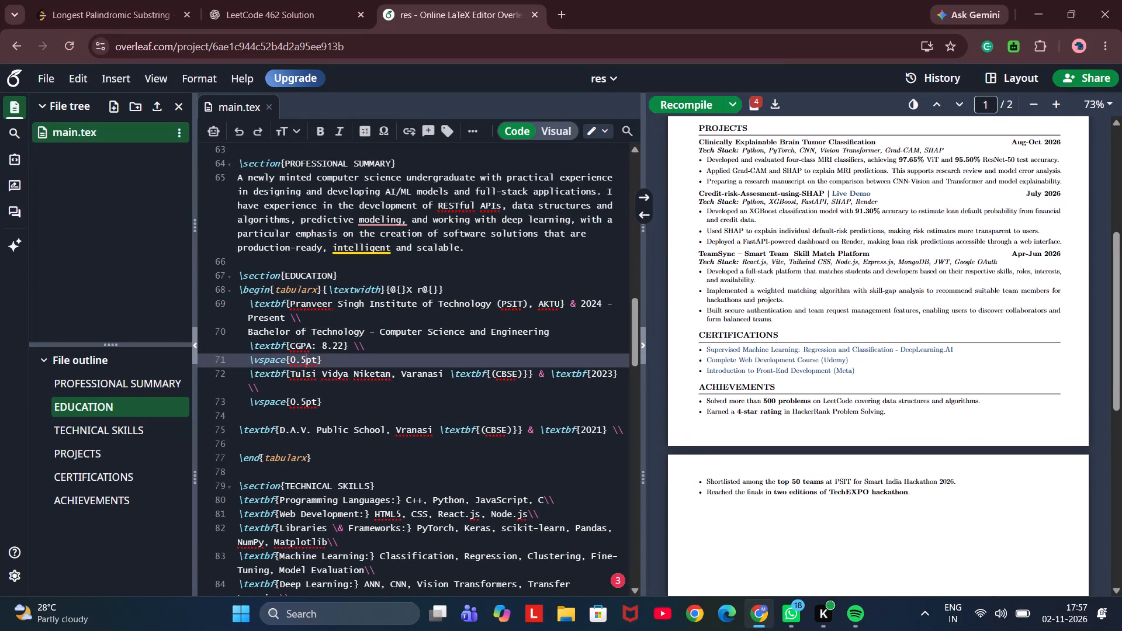
scroll(933, 256, "up", 1)
Copy the three bullet points of the TeamSync – Smart Team Skill Match Platform project from the PDF preview.
scroll(543, 401, "down", 2)
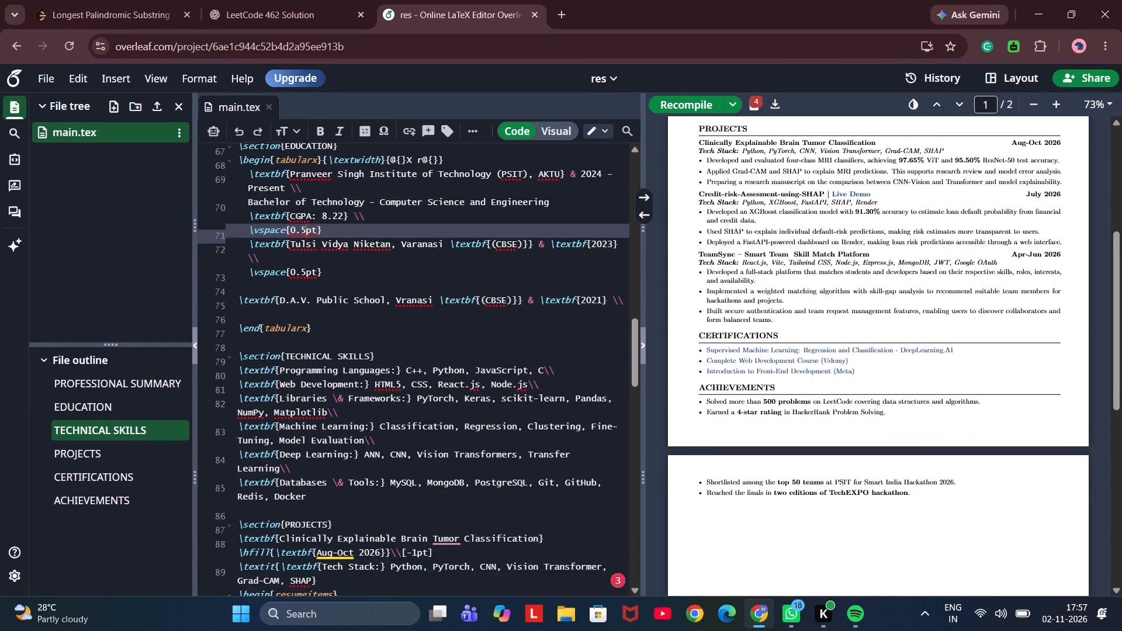
scroll(543, 401, "down", 4)
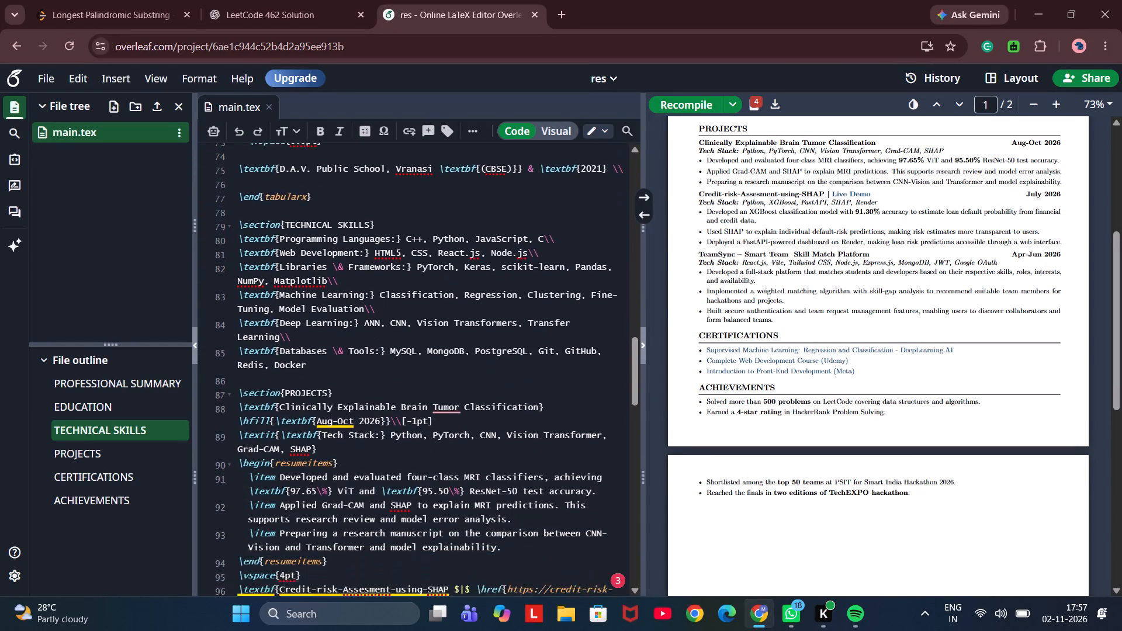
scroll(543, 401, "down", 4)
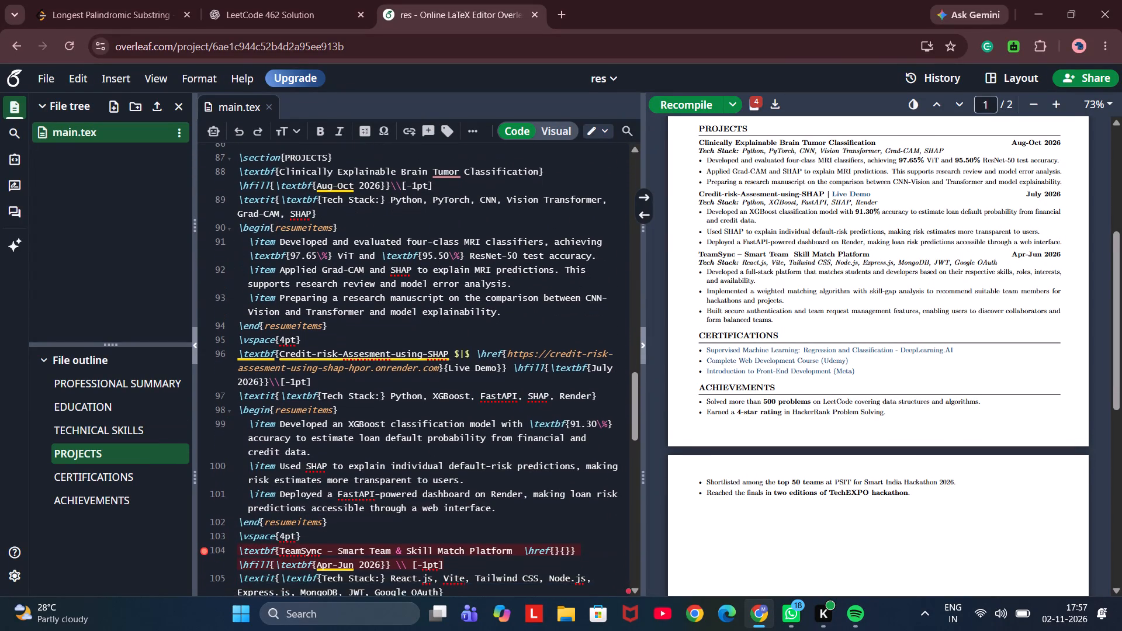
scroll(543, 401, "down", 3)
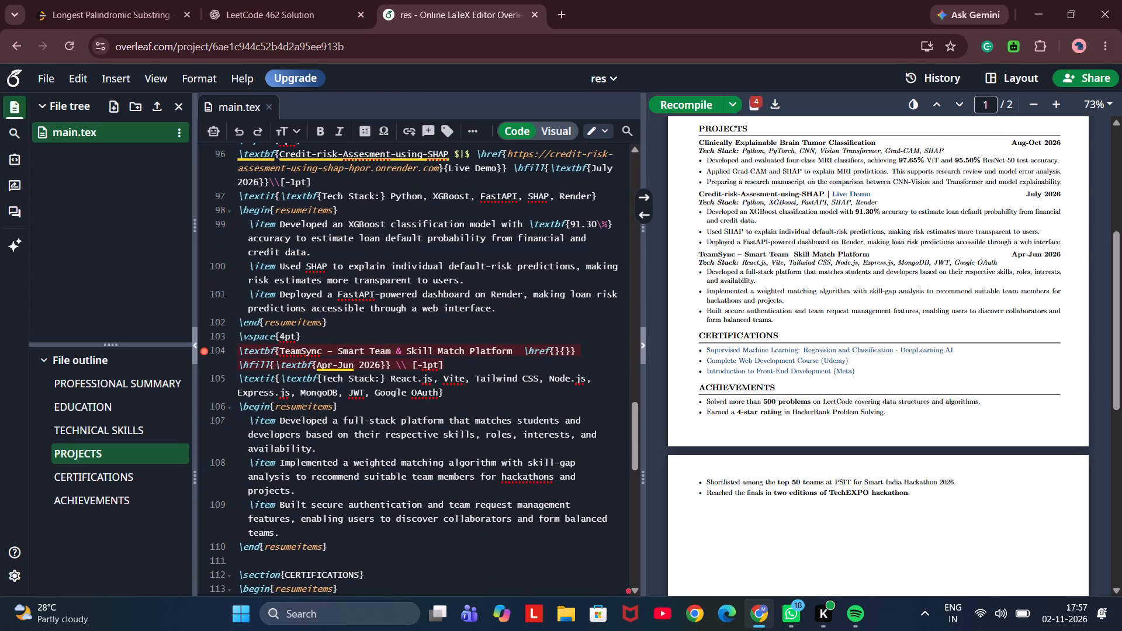
left_click_drag(278, 420, 319, 452)
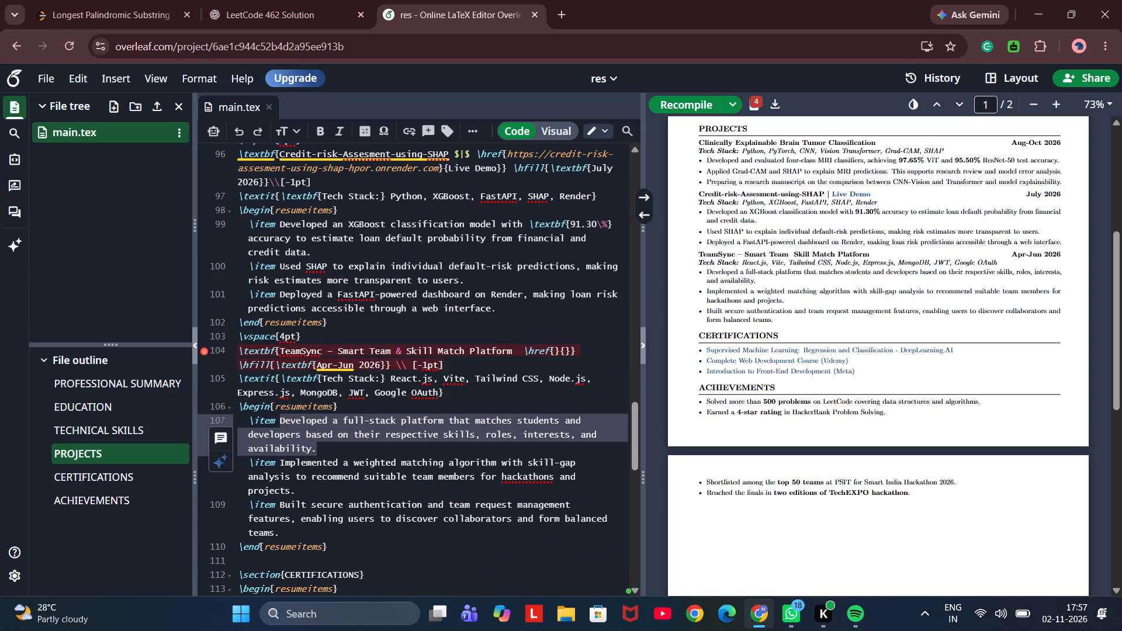
left_click_drag(707, 269, 775, 317)
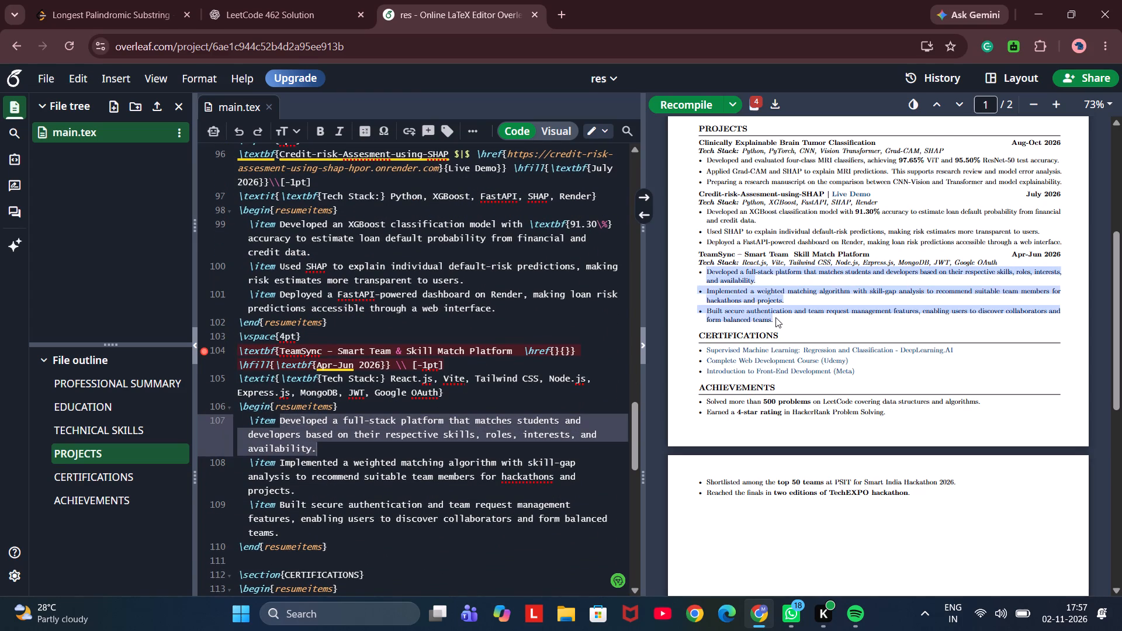
key("ctrl+c")
left_click(556, 15)
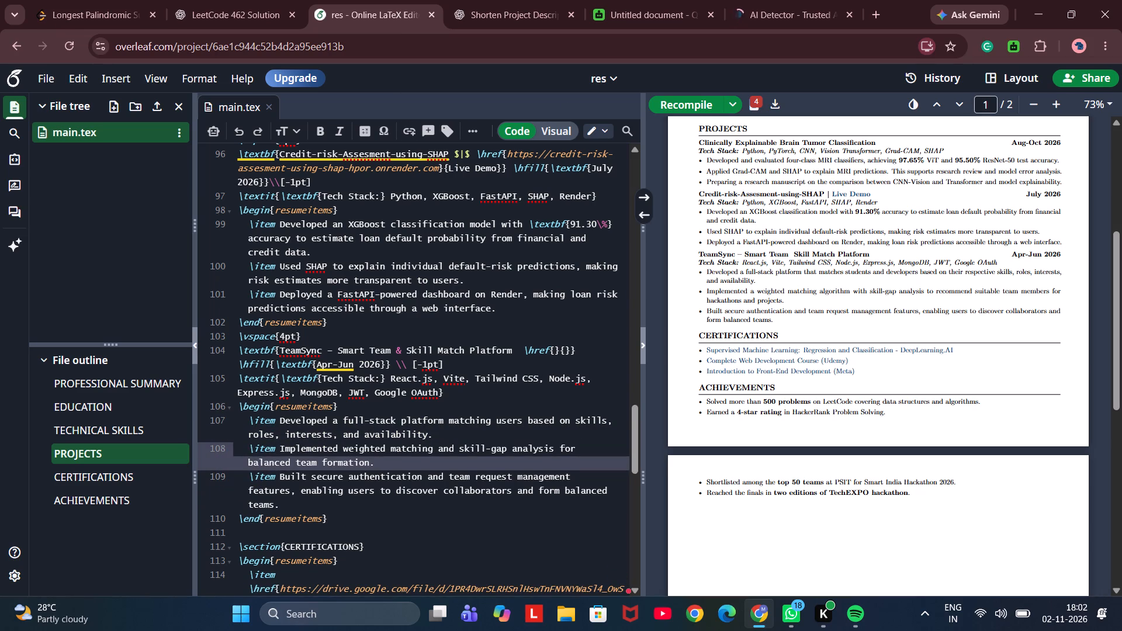
Replace the third TeamSync bullet in Overleaf with ZeroGPT's copy of "Built secure authentication and team request management features.".
left_click(745, 12)
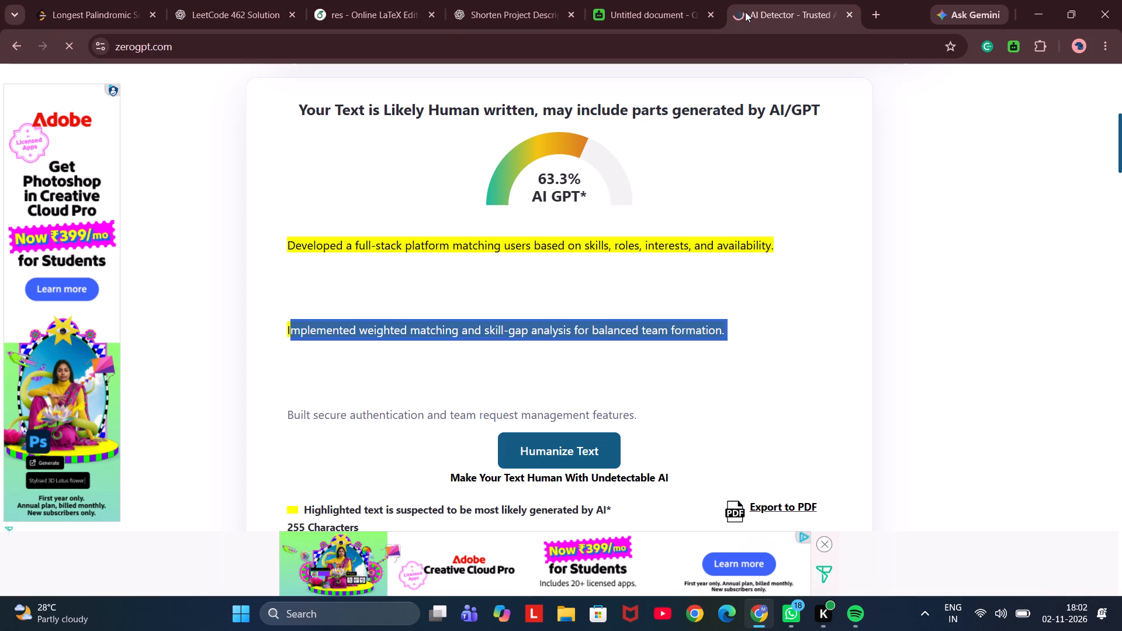
left_click_drag(340, 381, 293, 413)
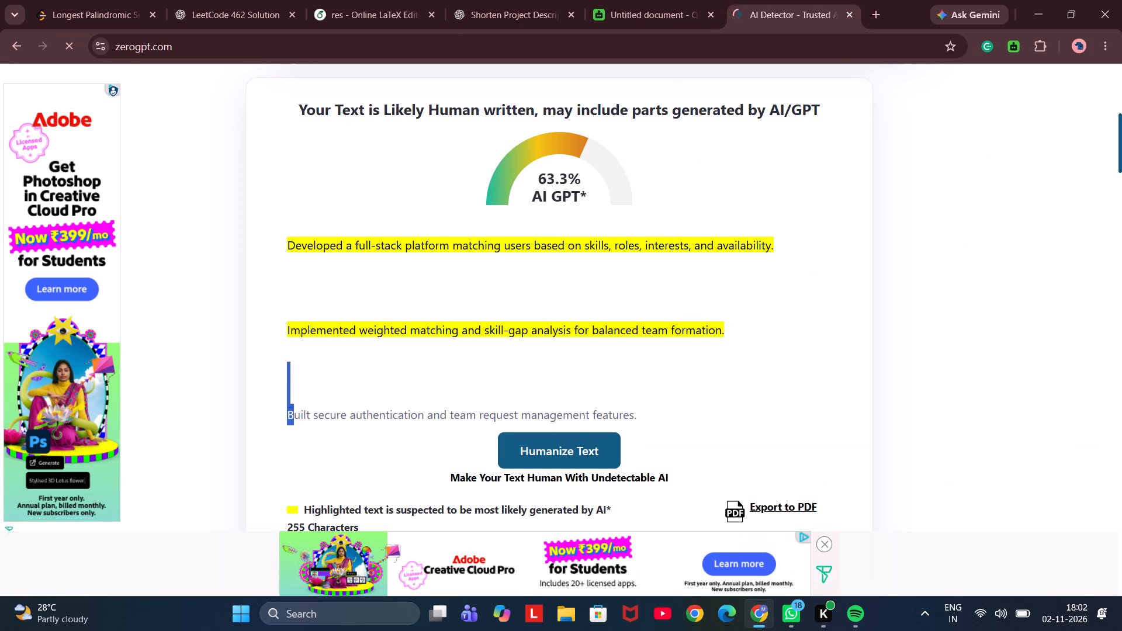
left_click_drag(290, 415, 347, 409)
left_click_drag(634, 411, 369, 402)
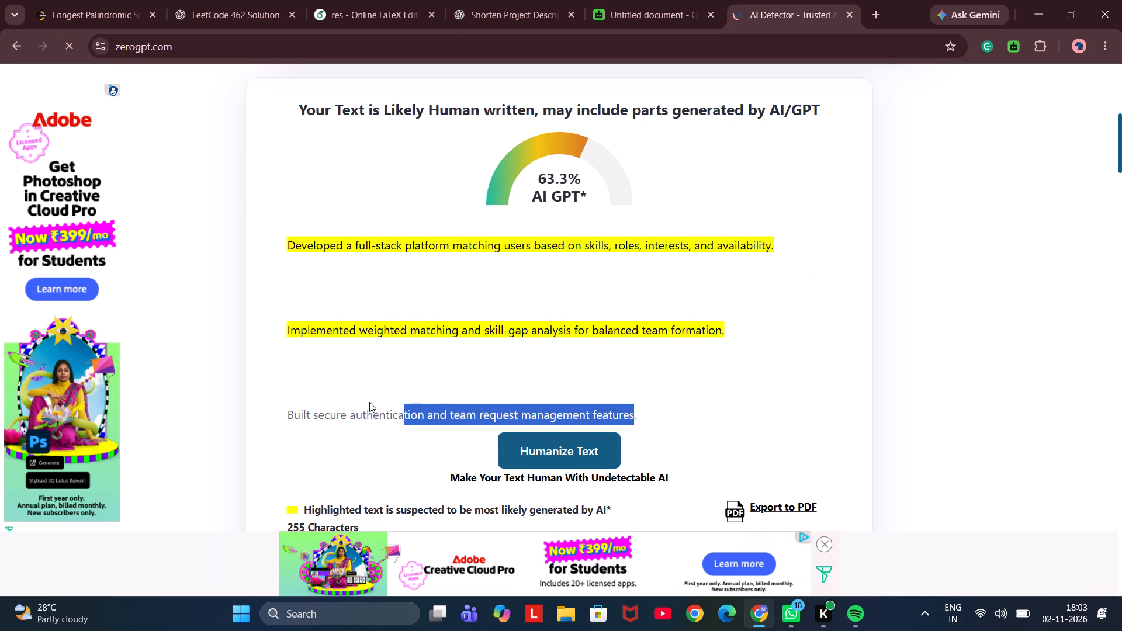
left_click_drag(369, 402, 285, 415)
key("ctrl+c")
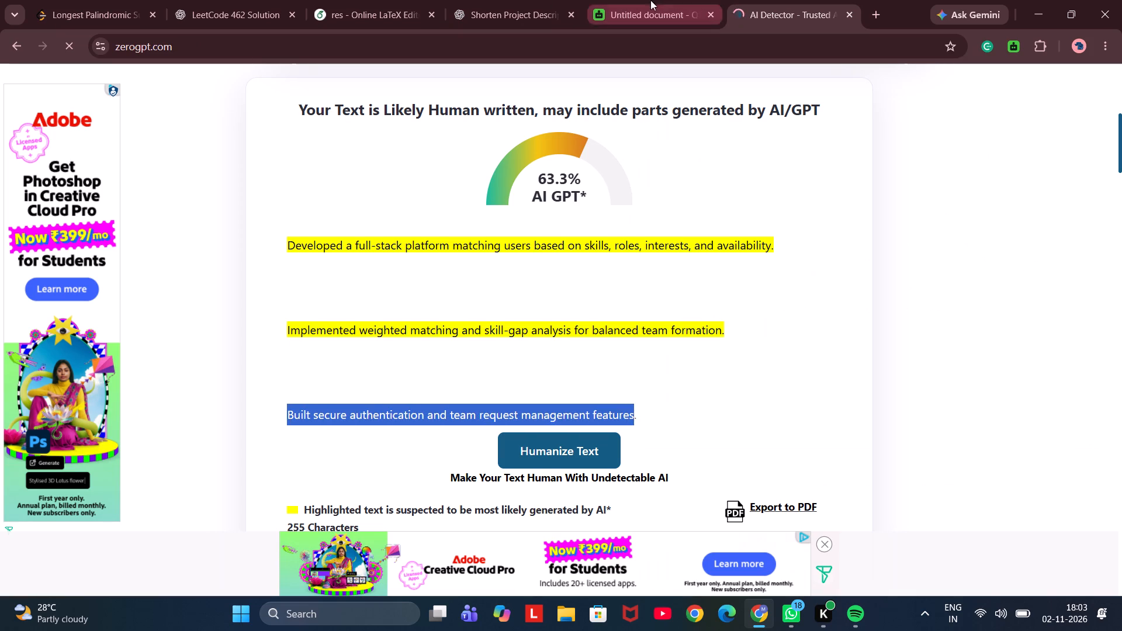
left_click(361, 6)
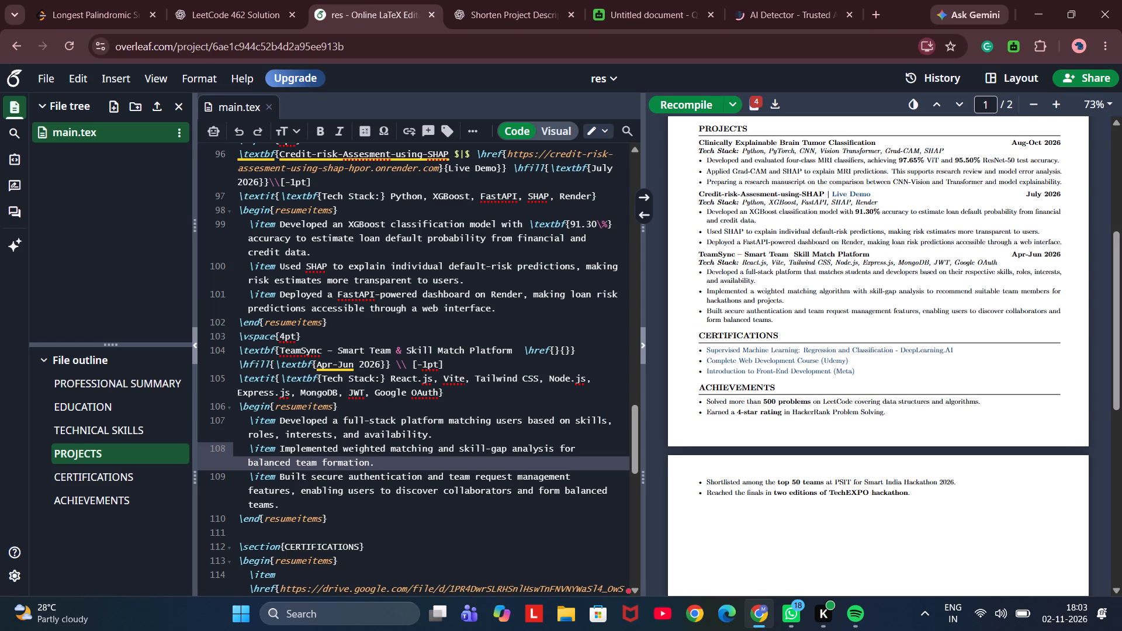
left_click_drag(278, 481, 279, 503)
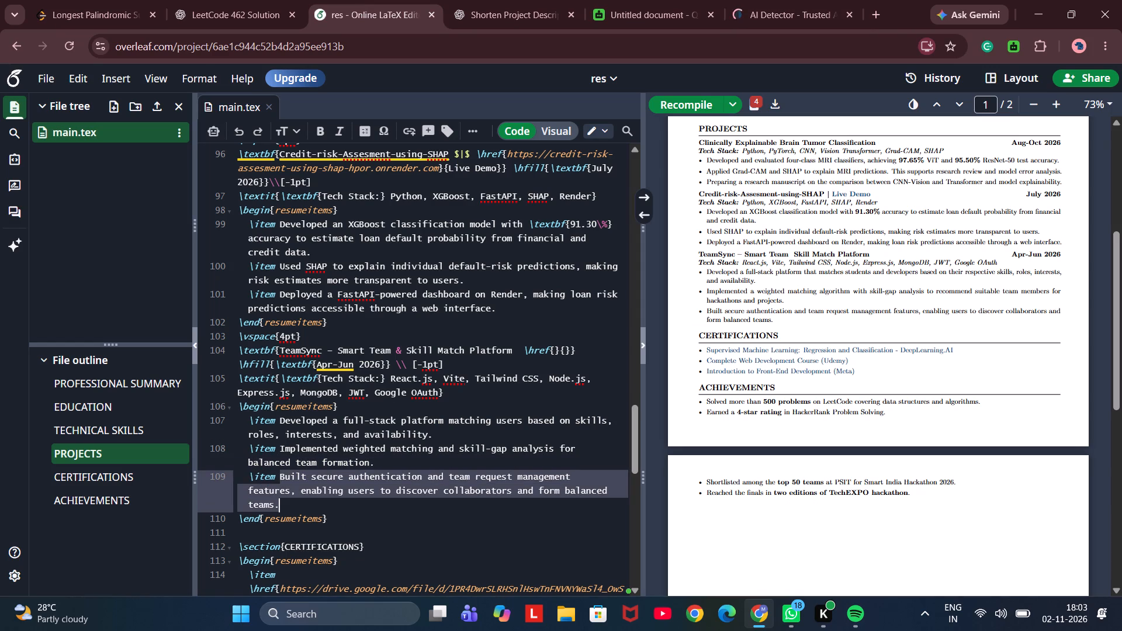
left_click_drag(279, 503, 275, 503)
key("BackSpace")
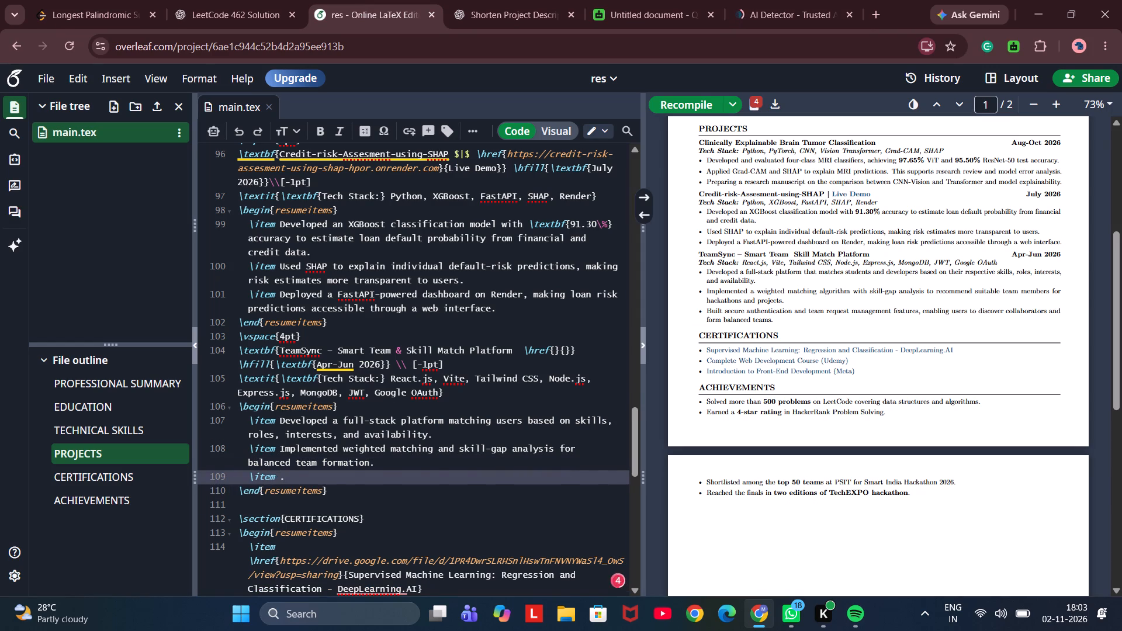
key("ctrl+v")
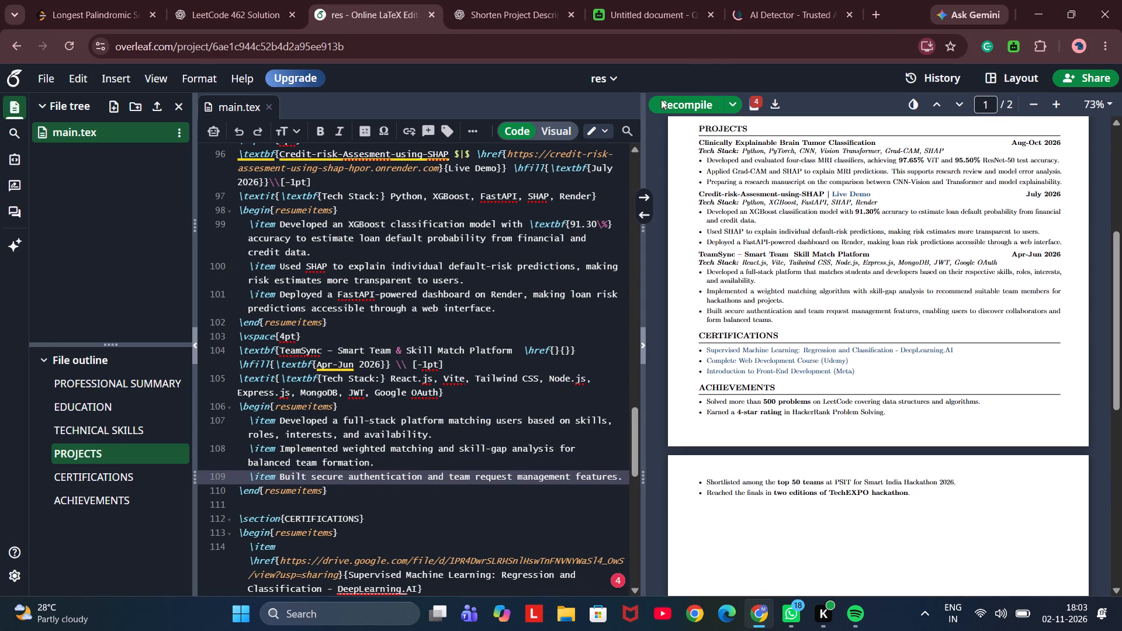
Recompile the resume and check the PDF from the header to the Achievements section.
left_click(661, 104)
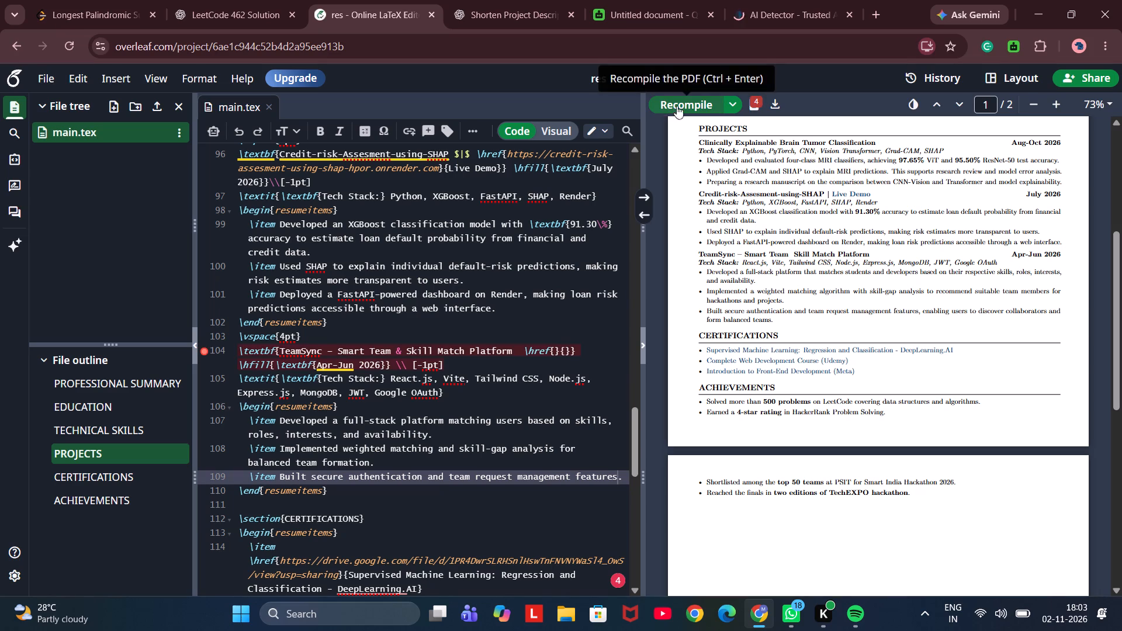
scroll(908, 255, "down", 1)
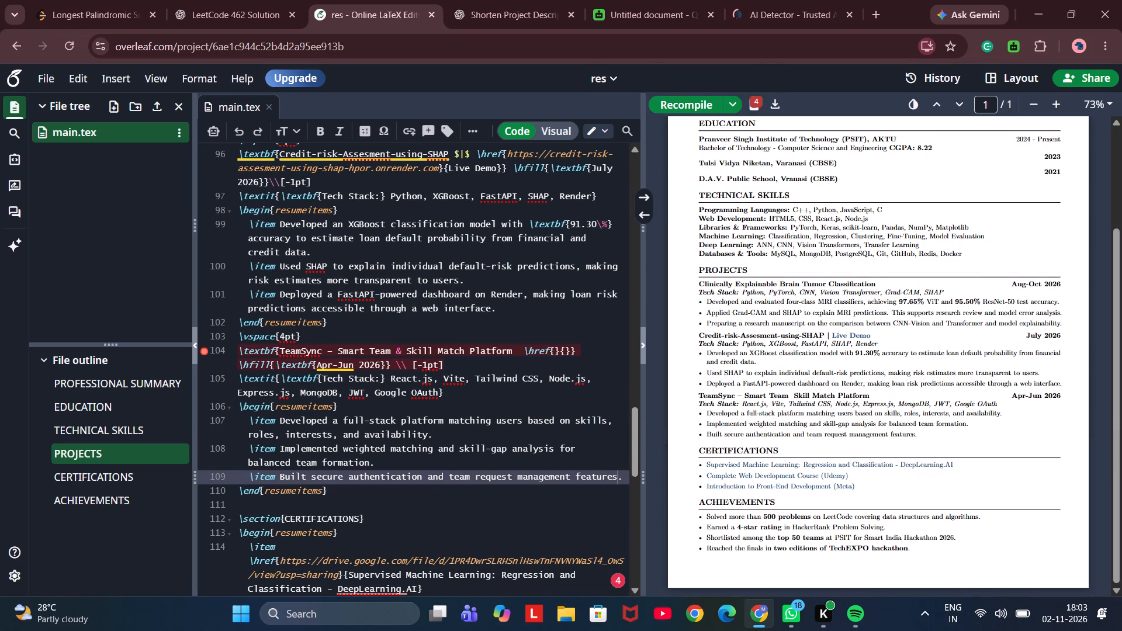
scroll(908, 255, "down", 1)
scroll(871, 363, "up", 2)
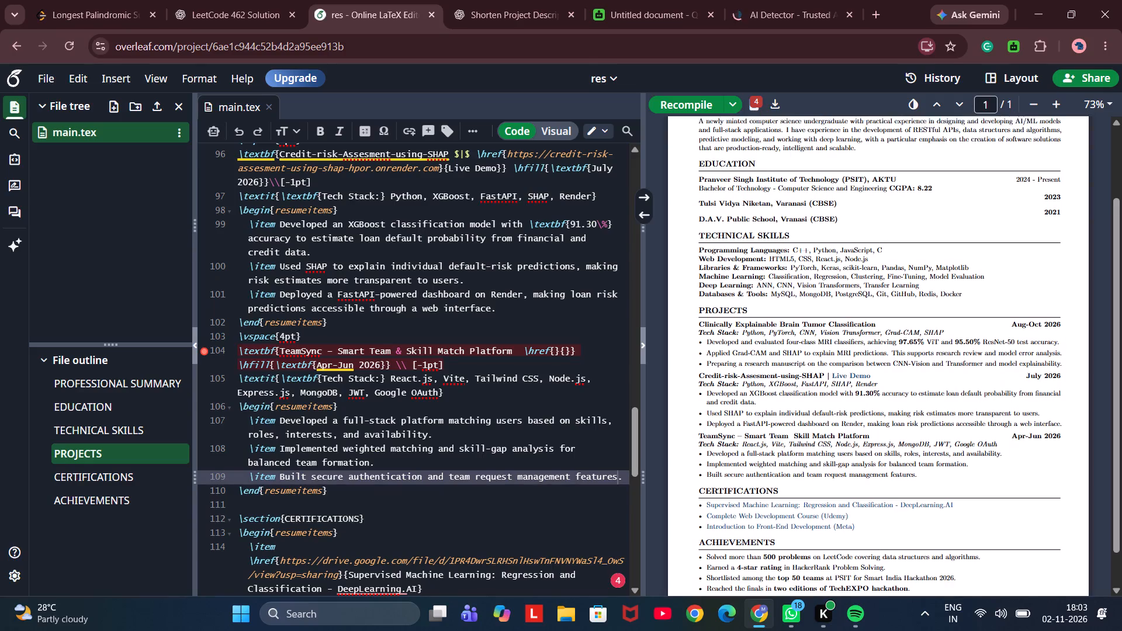
scroll(871, 363, "up", 2)
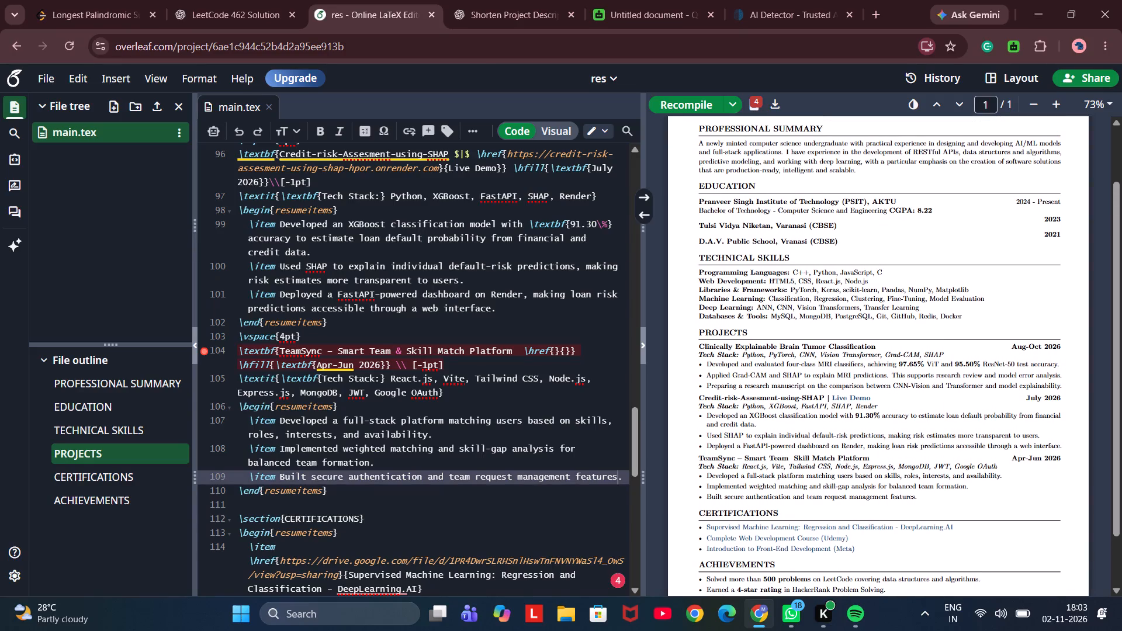
scroll(886, 386, "down", 2)
scroll(886, 386, "up", 3)
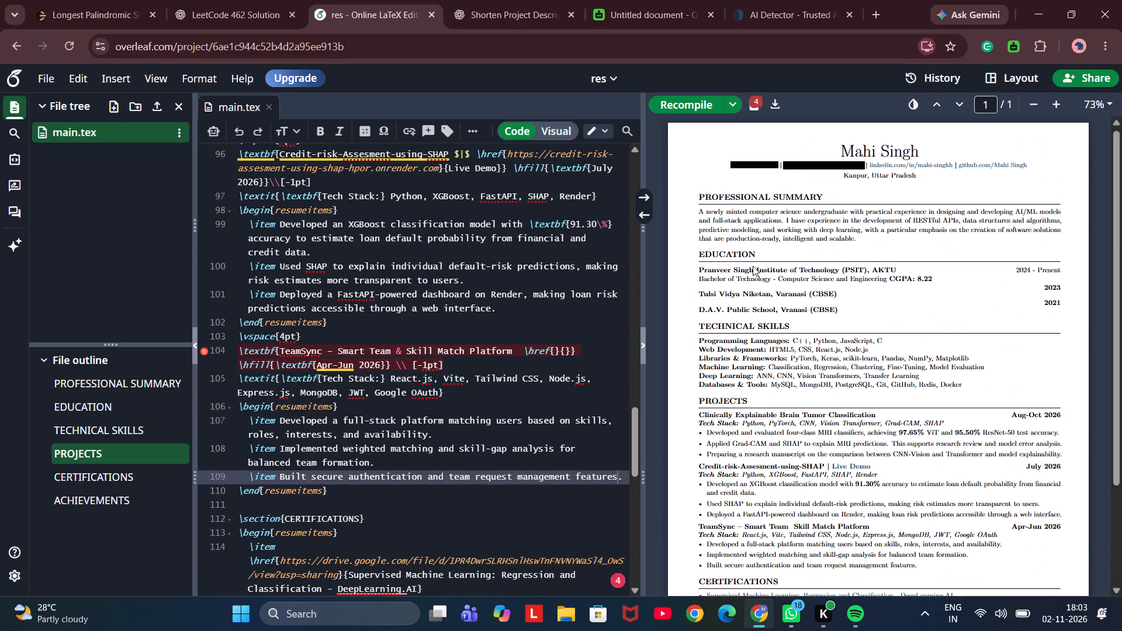
Add a comma and a space after "(CBSE)" in the D.A.V. Public School entry of the Education section.
scroll(553, 343, "right", 1)
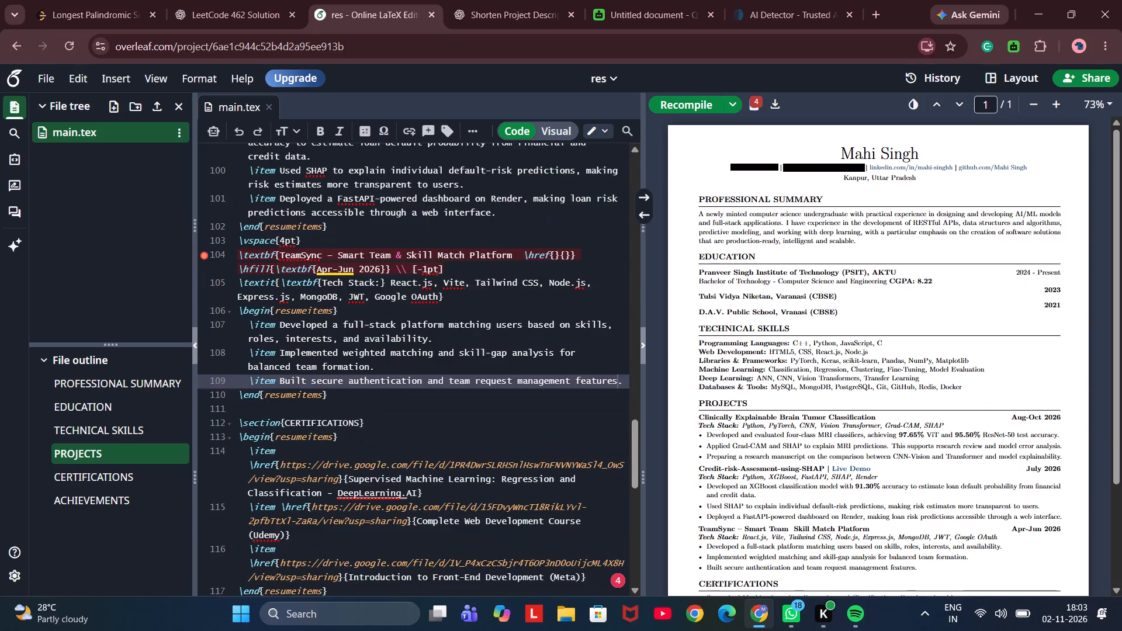
scroll(553, 343, "right", 1)
scroll(543, 299, "up", 4)
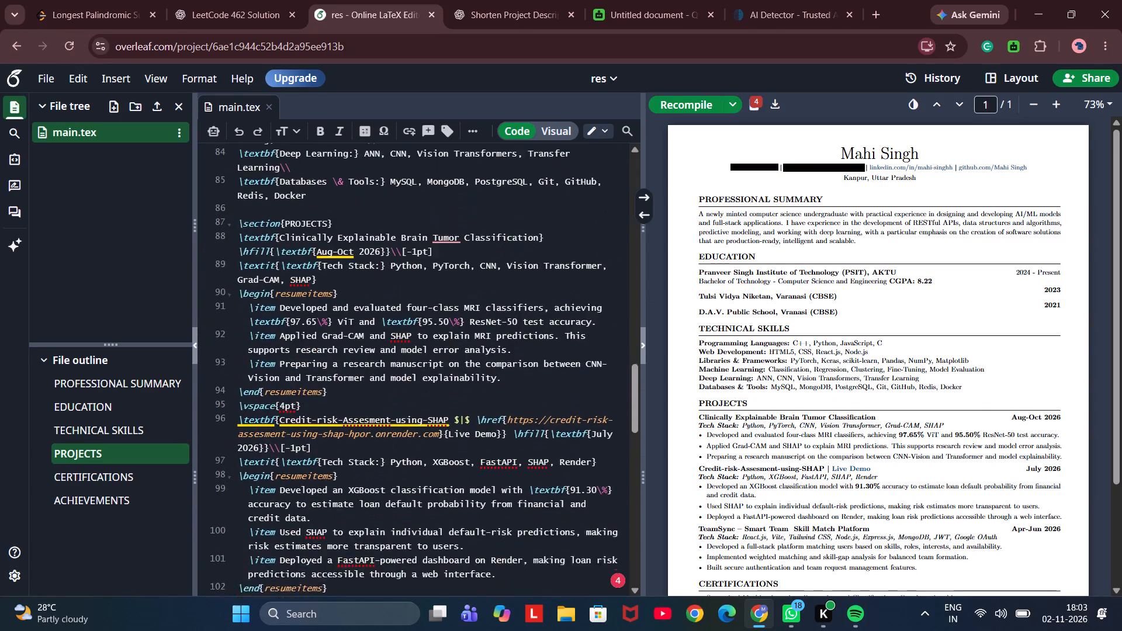
scroll(543, 299, "up", 9)
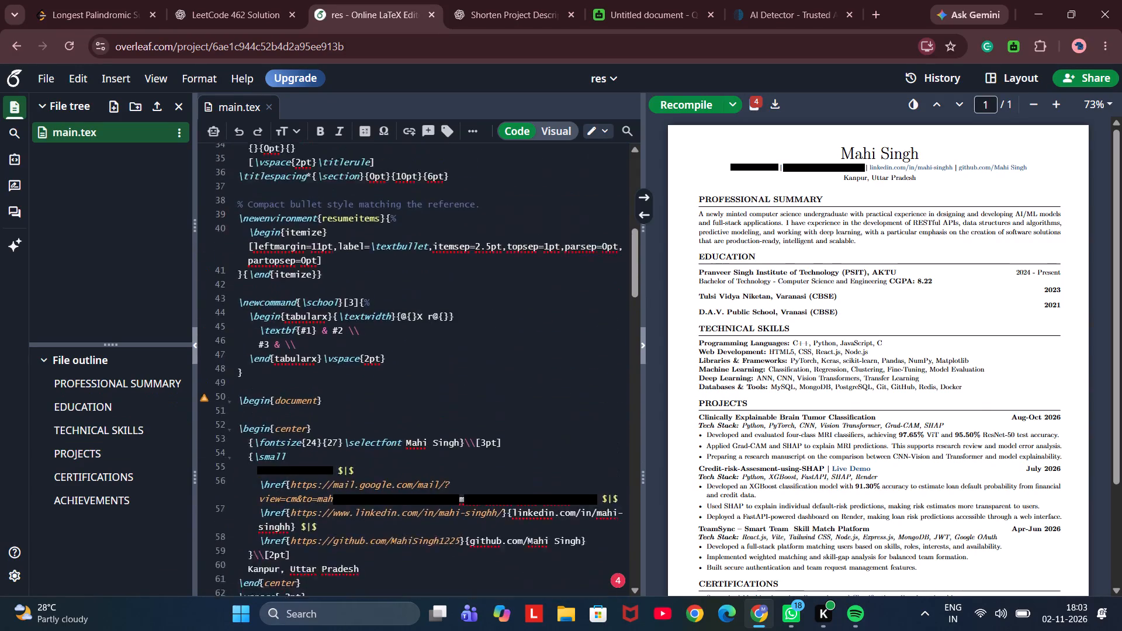
scroll(543, 299, "down", 5)
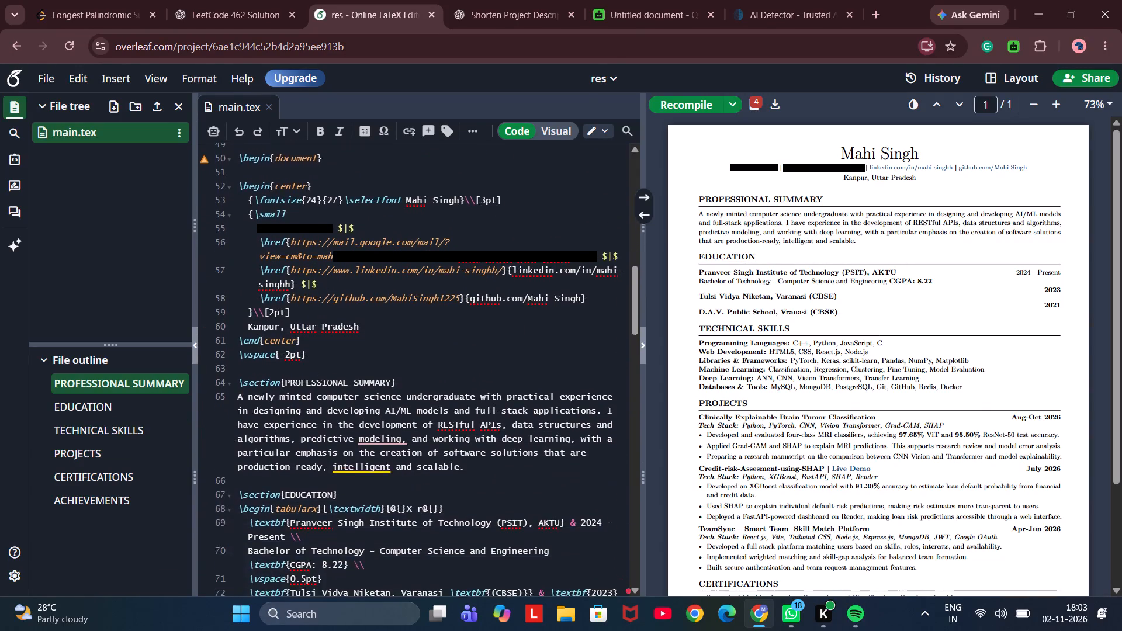
scroll(543, 299, "down", 3)
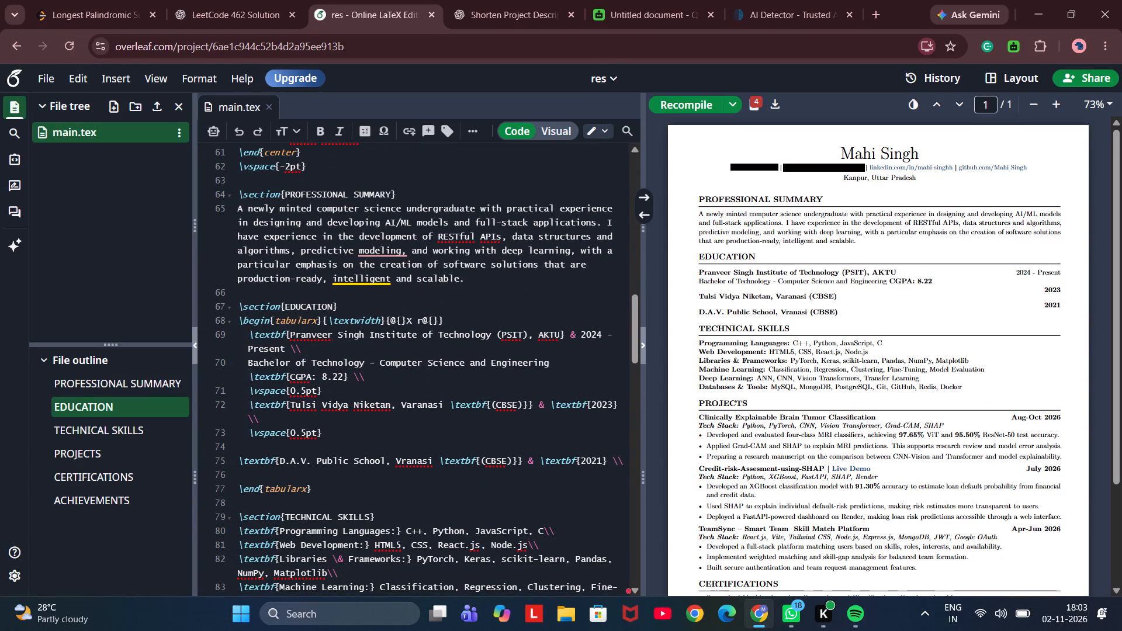
scroll(474, 404, "down", 1)
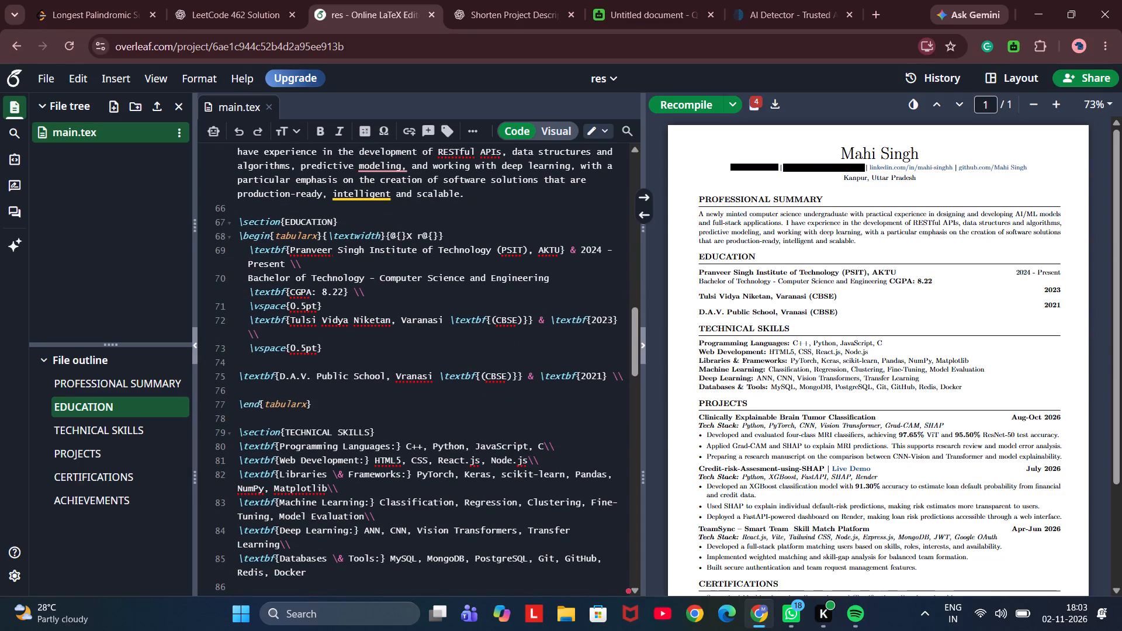
scroll(455, 395, "down", 1)
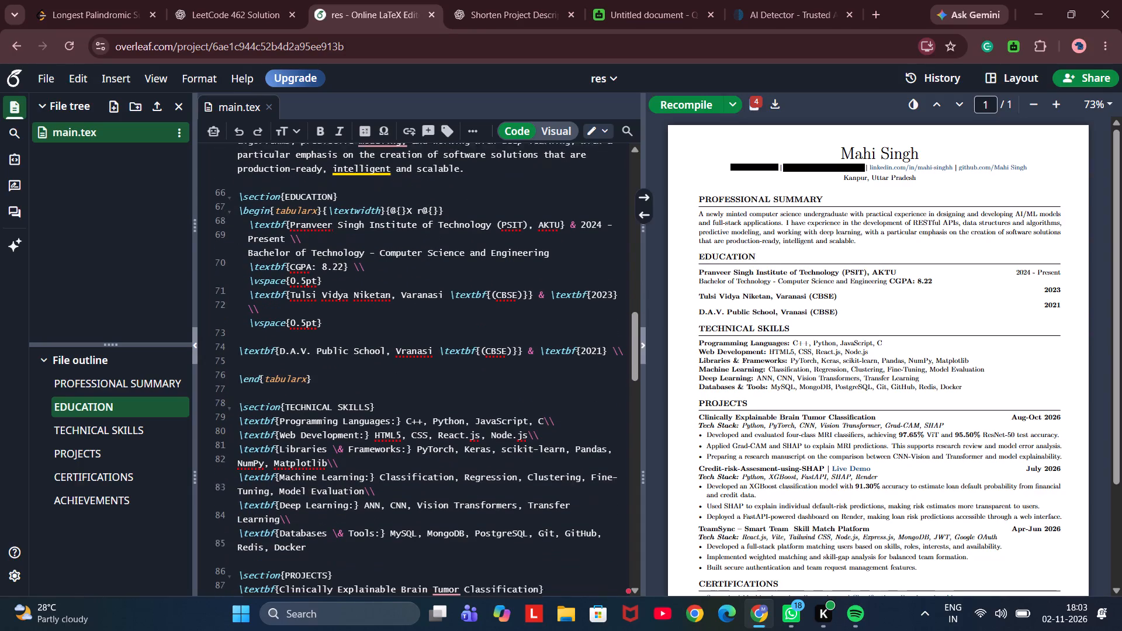
scroll(455, 395, "down", 1)
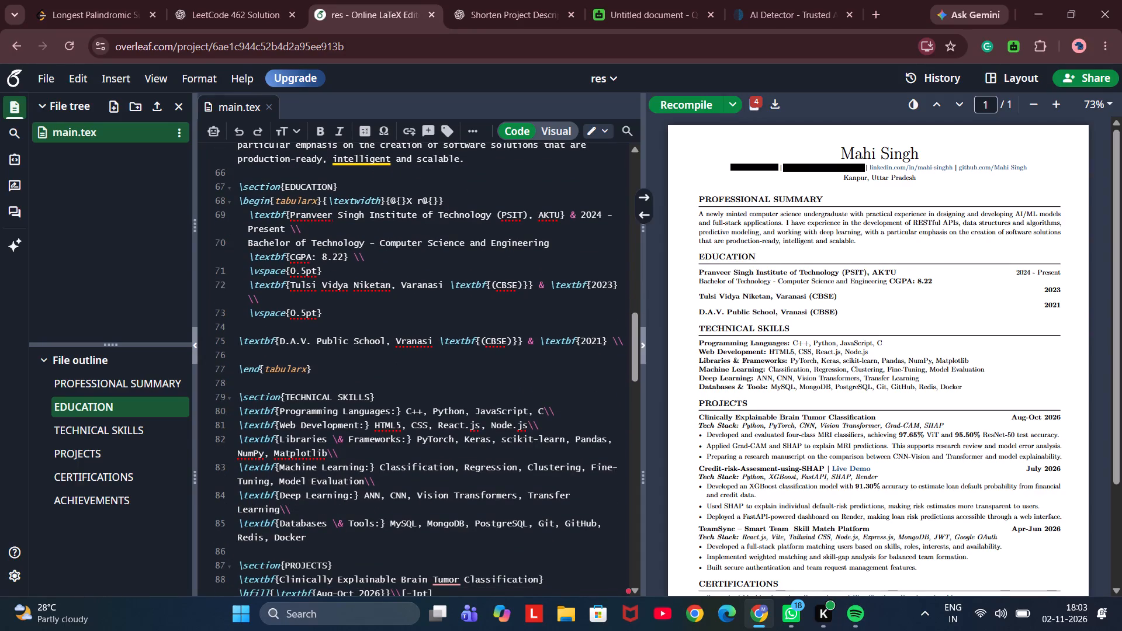
scroll(459, 348, "down", 1)
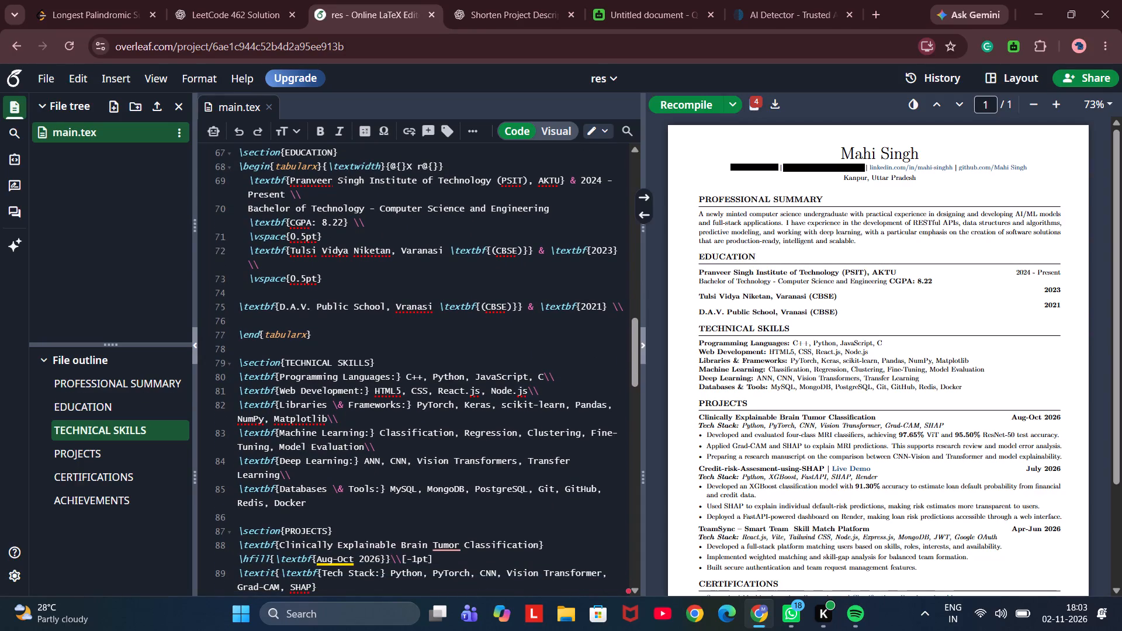
left_click(525, 307)
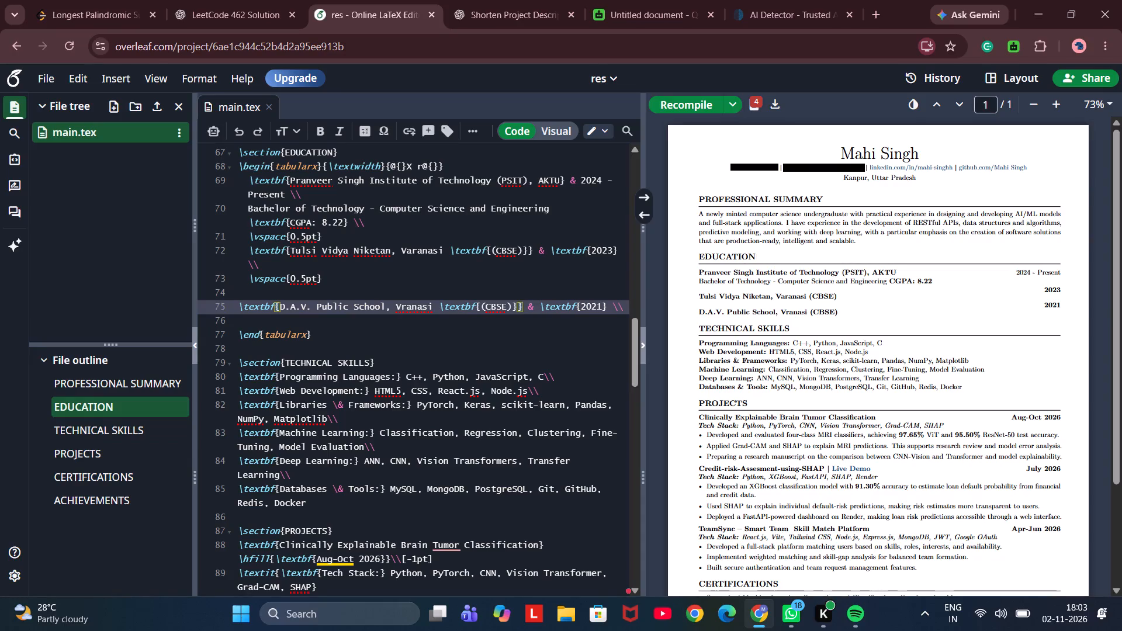
scroll(525, 307, "up", 1)
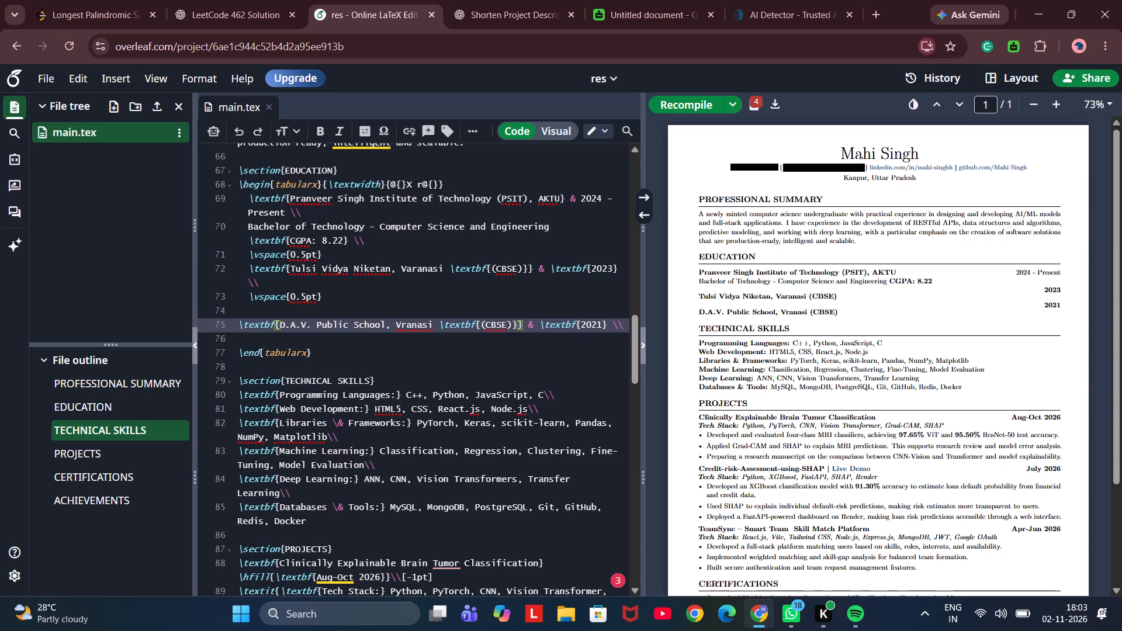
key("Left")
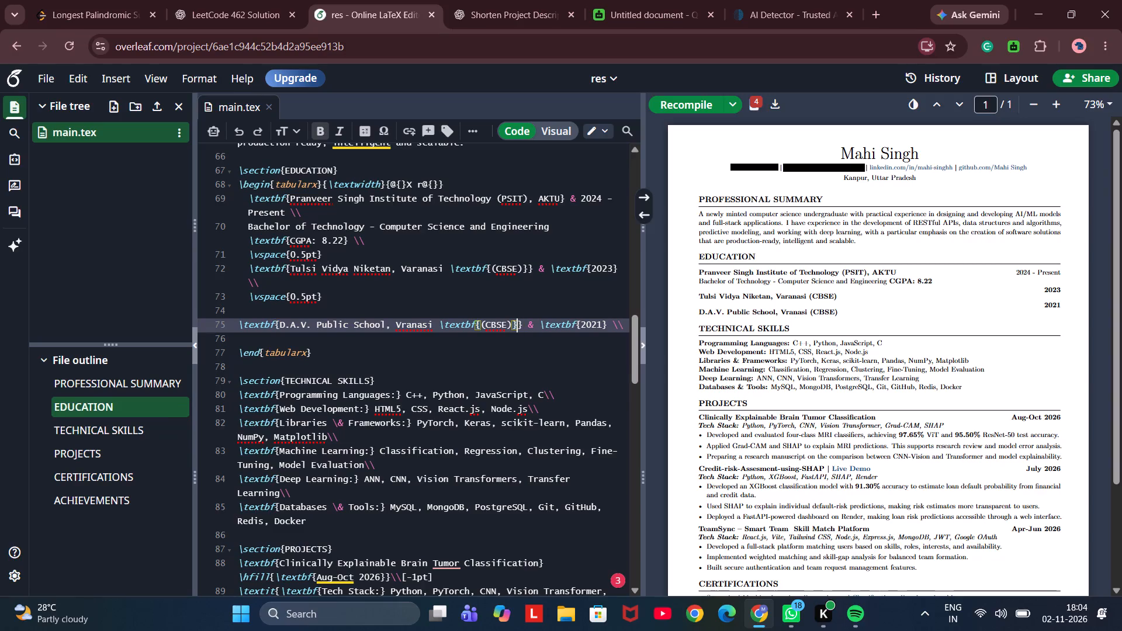
key("space")
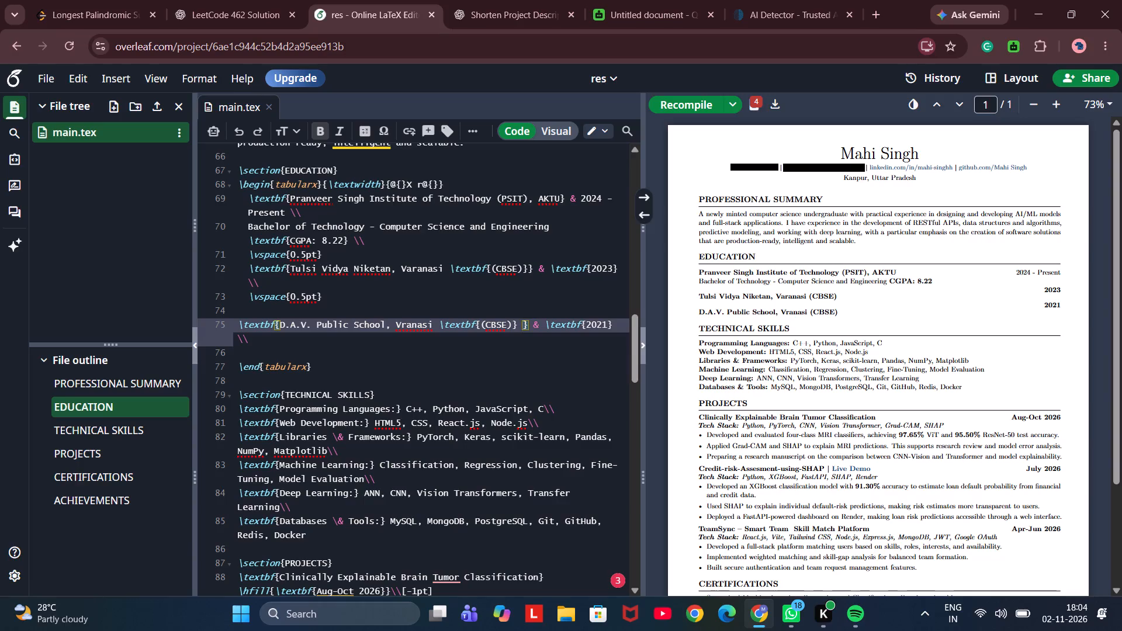
key("5")
key("BackSpace")
key("shift+percent")
key("BackSpace")
scroll(454, 431, "down", 3)
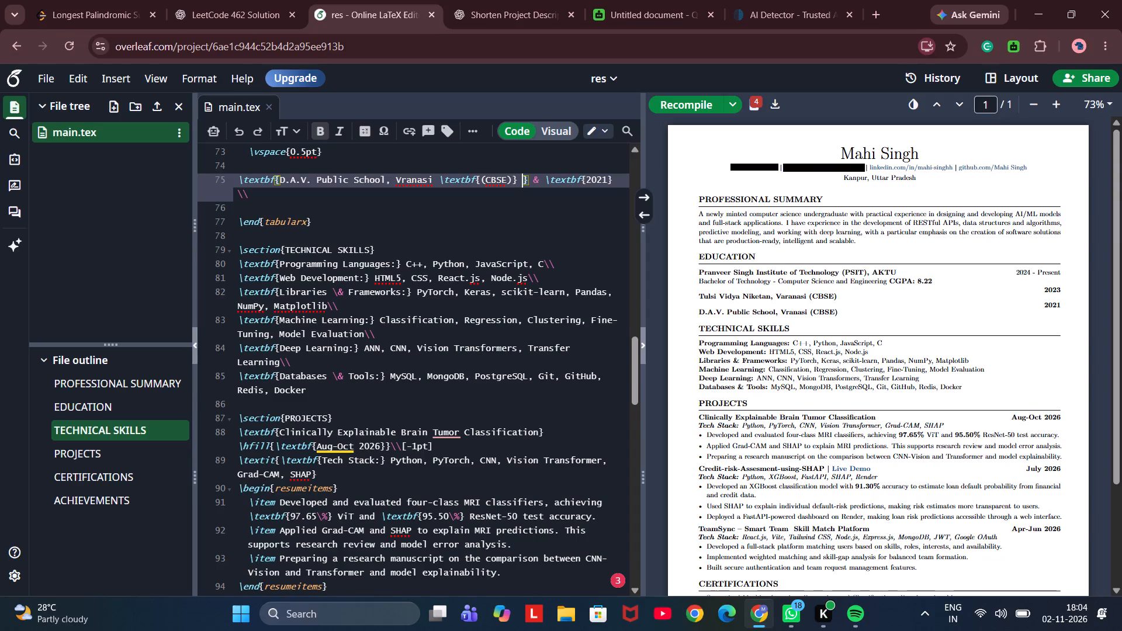
scroll(487, 443, "up", 2)
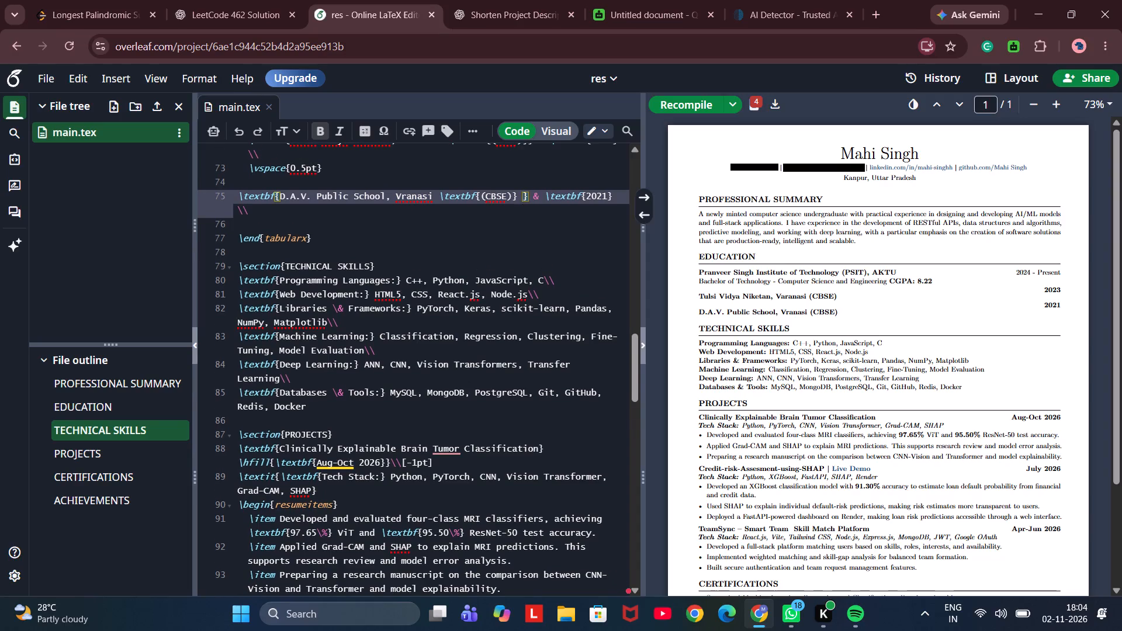
scroll(487, 443, "down", 1)
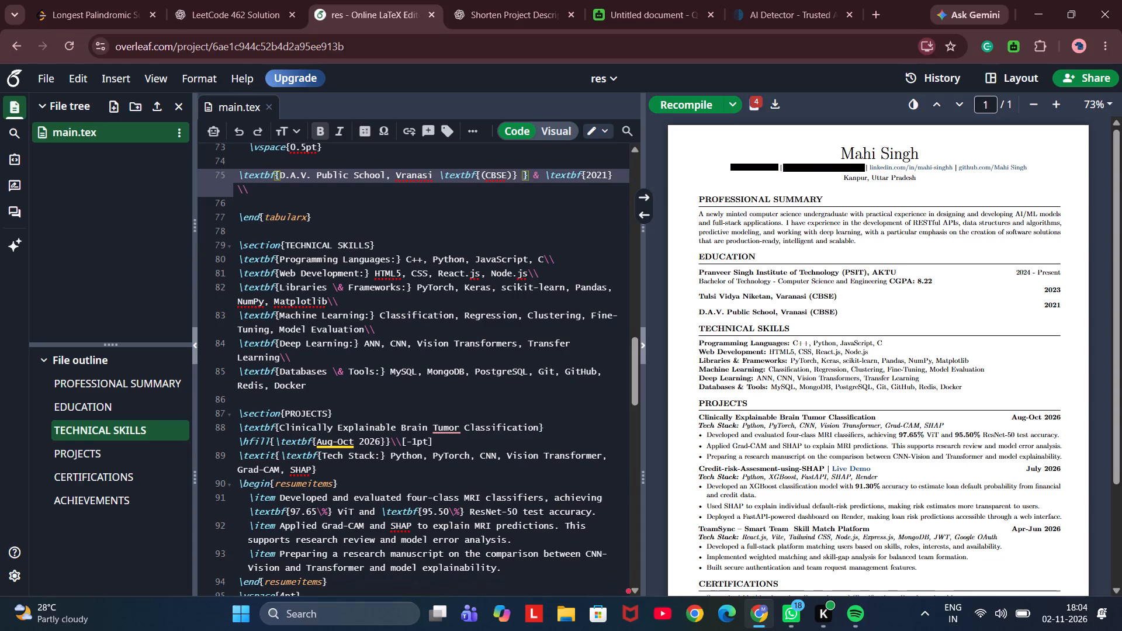
scroll(397, 377, "up", 2)
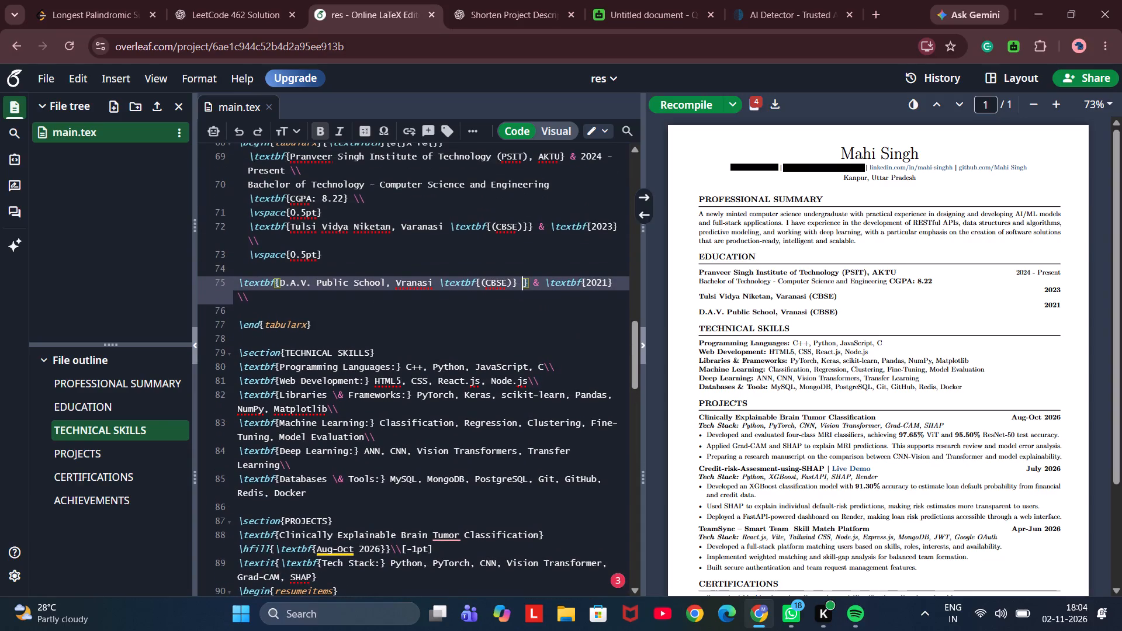
key("BackSpace")
type(",")
key("space")
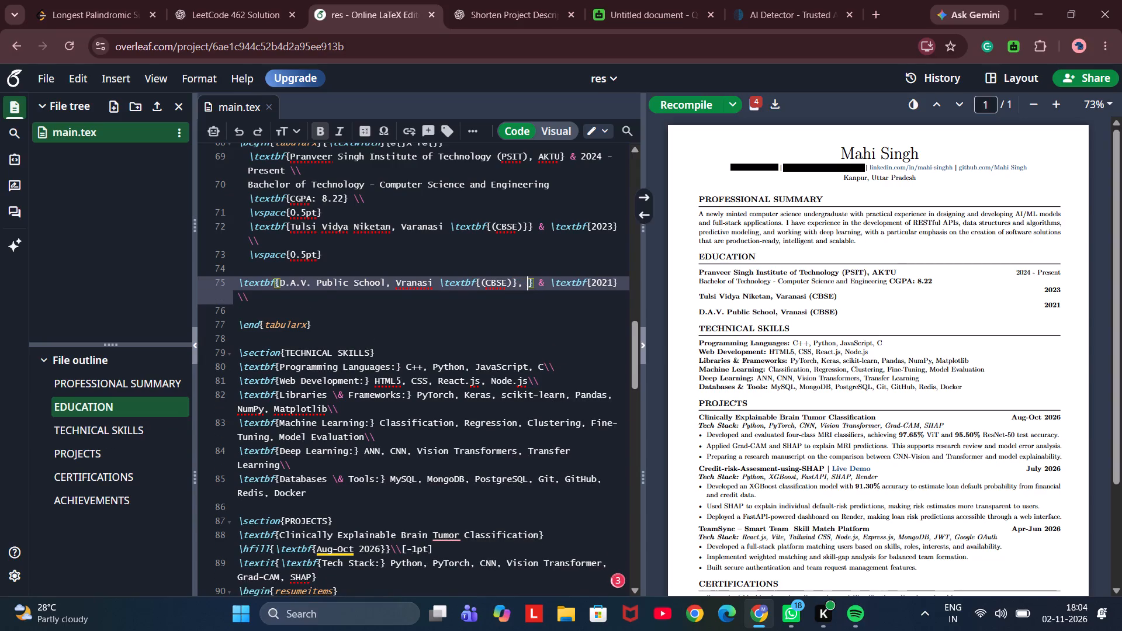
Copy the bold ResNet-50 value \textbf{95.50\%} from the first project bullet into the D.A.V. Public School entry after "(CBSE),".
scroll(505, 410, "down", 1)
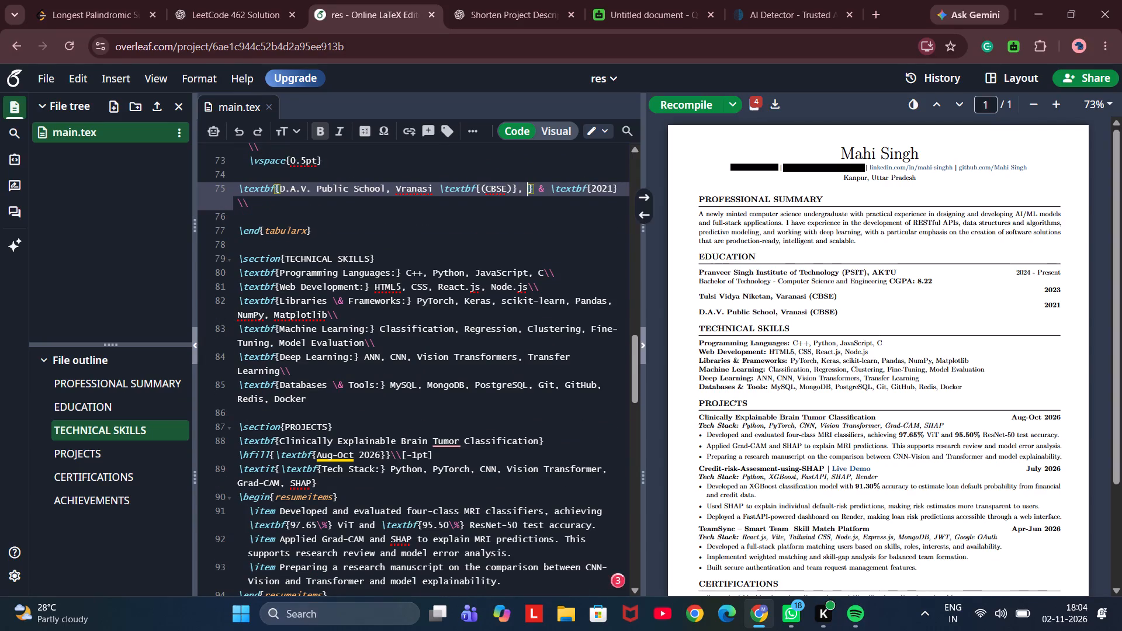
left_click_drag(380, 526, 410, 527)
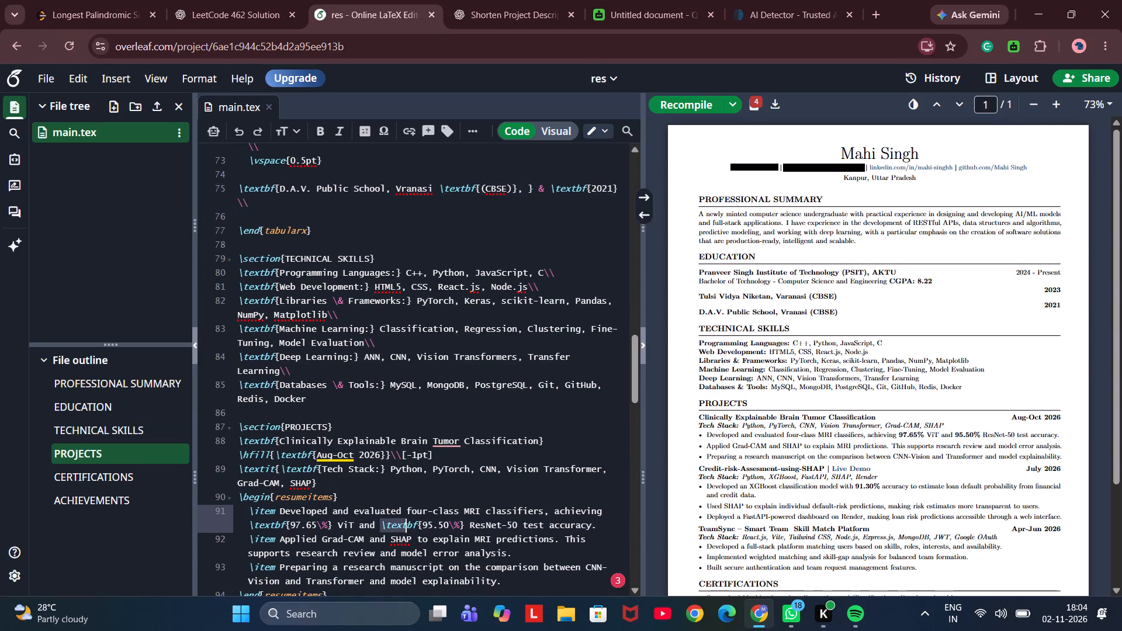
left_click_drag(410, 527, 464, 525)
key("ctrl+c")
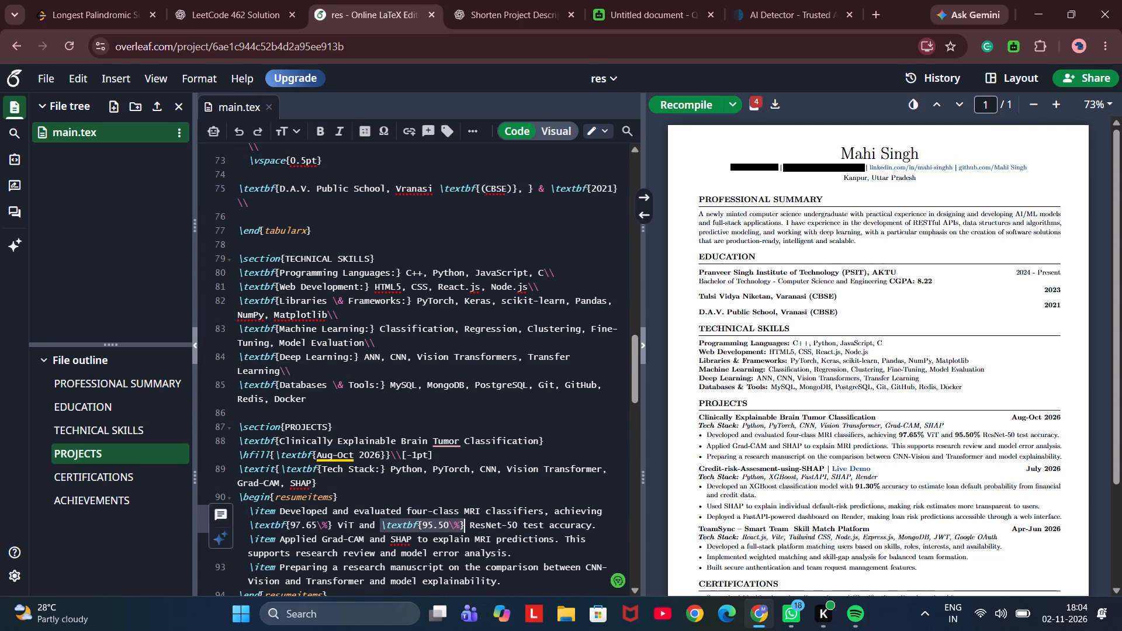
scroll(475, 297, "up", 1)
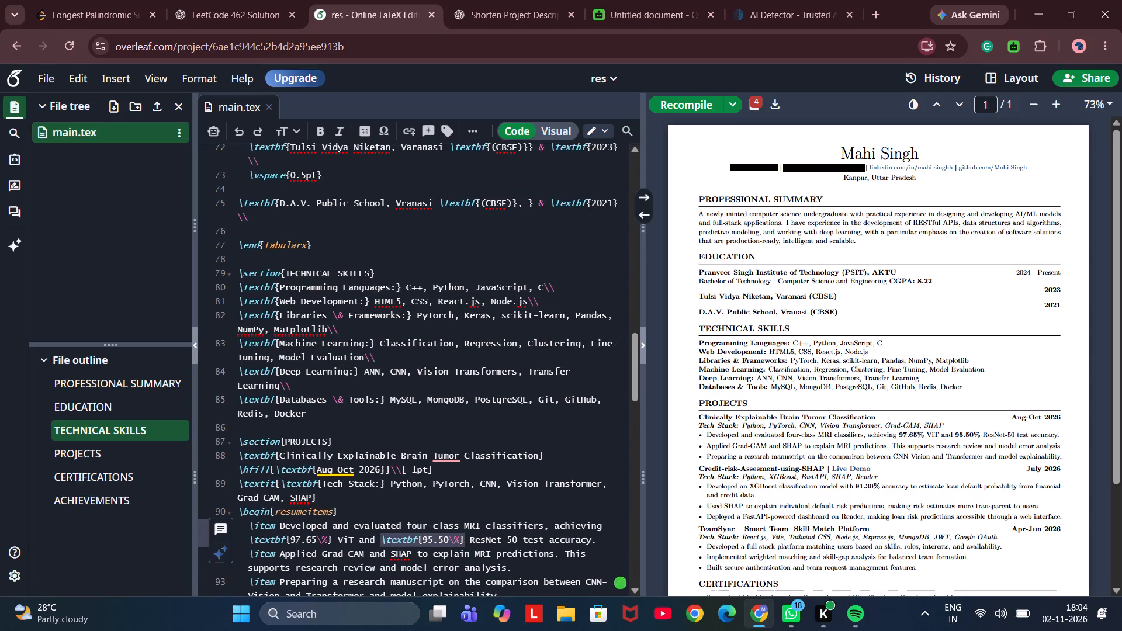
left_click(524, 201)
key("space")
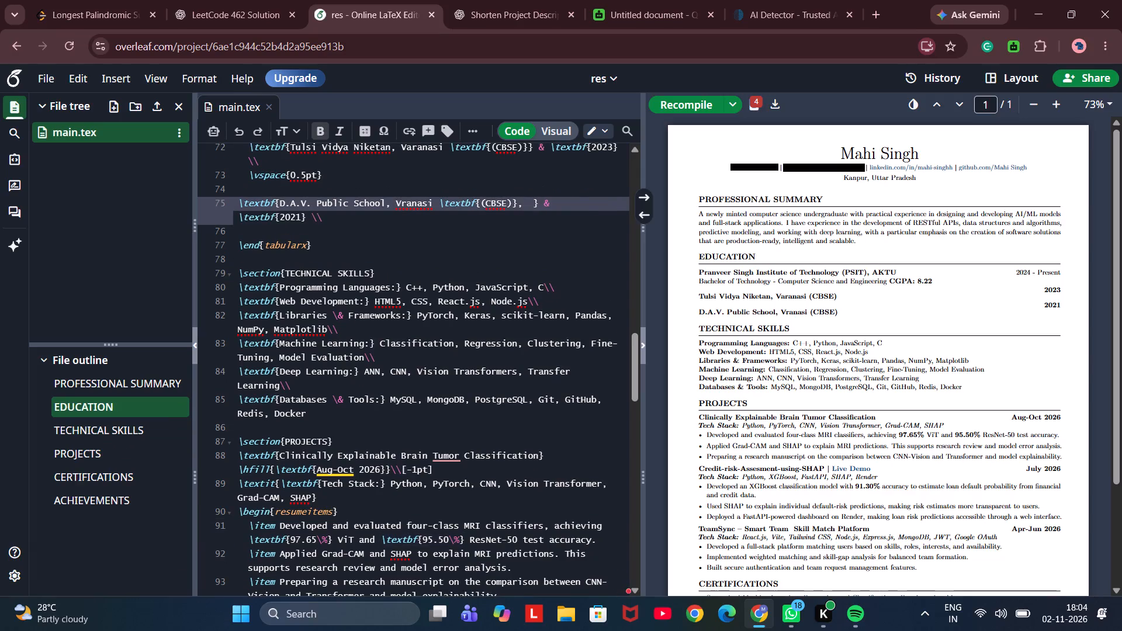
key("ctrl+v")
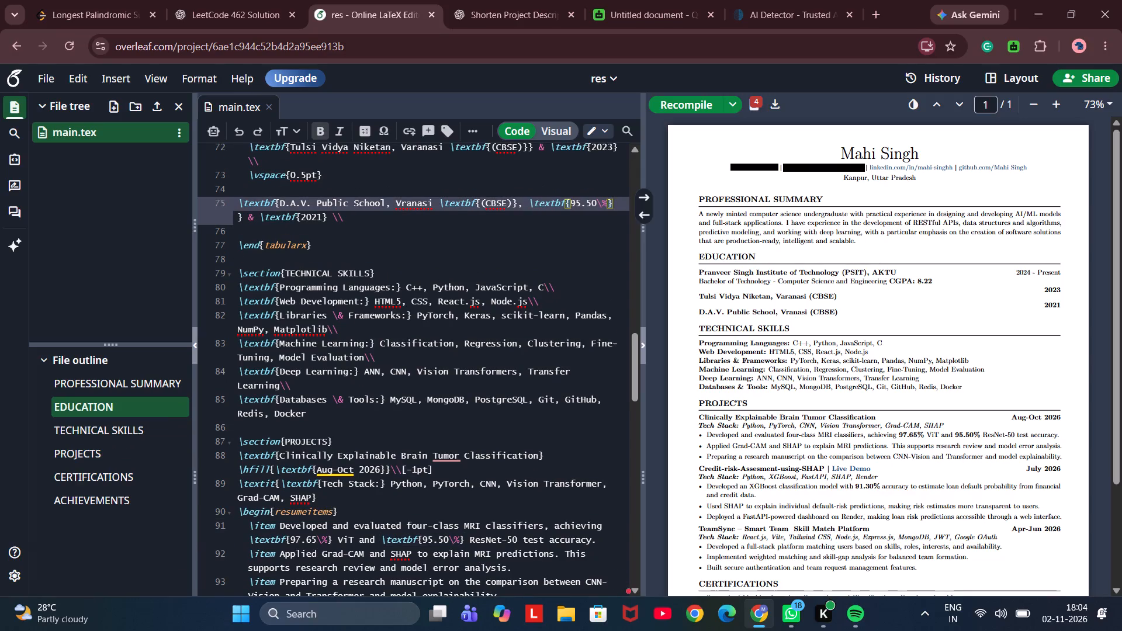
Change the percentage in the D.A.V. Public School entry to 94\% and recompile the resume to check it.
left_click(580, 204)
key("BackSpace")
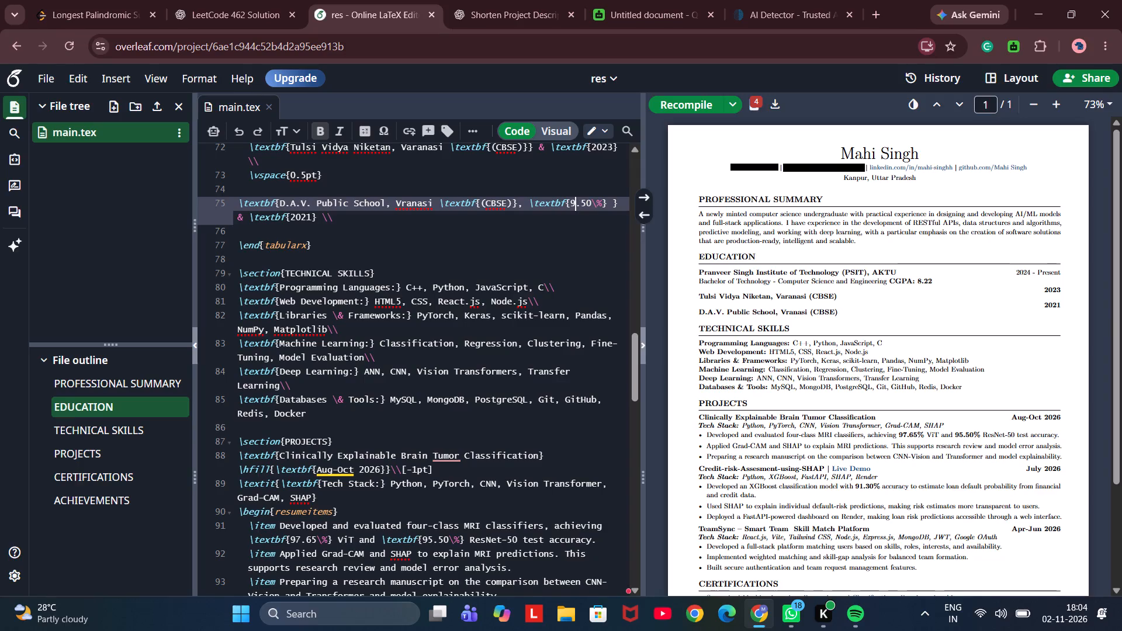
key("4")
key("Right")
key("Right")
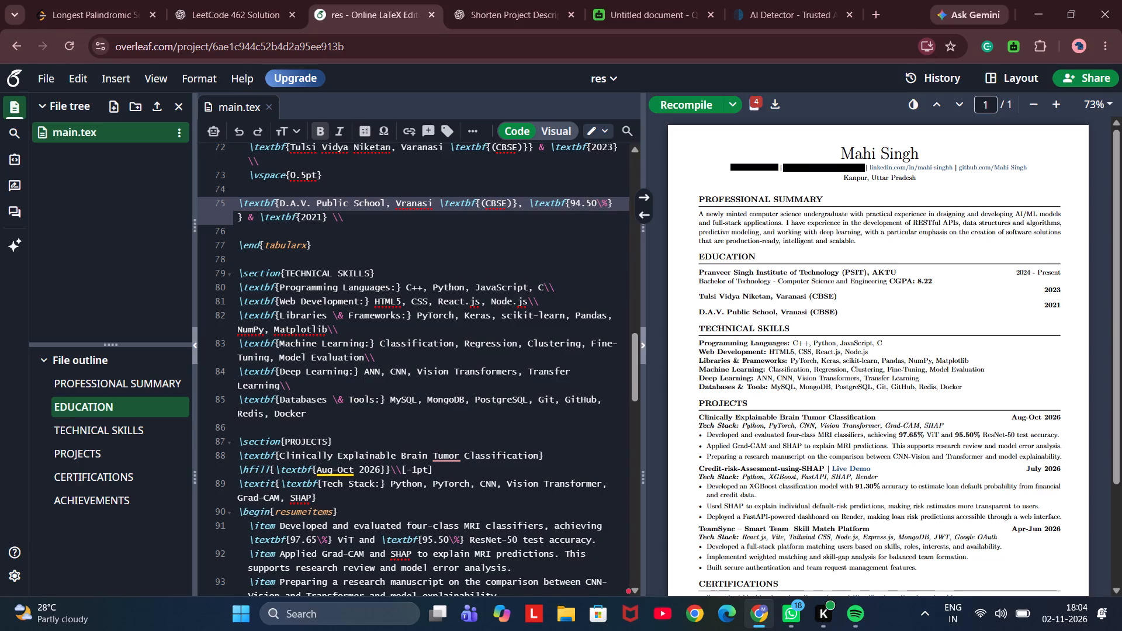
key("BackSpace")
key("Right")
key("BackSpace")
key("BackSpace")
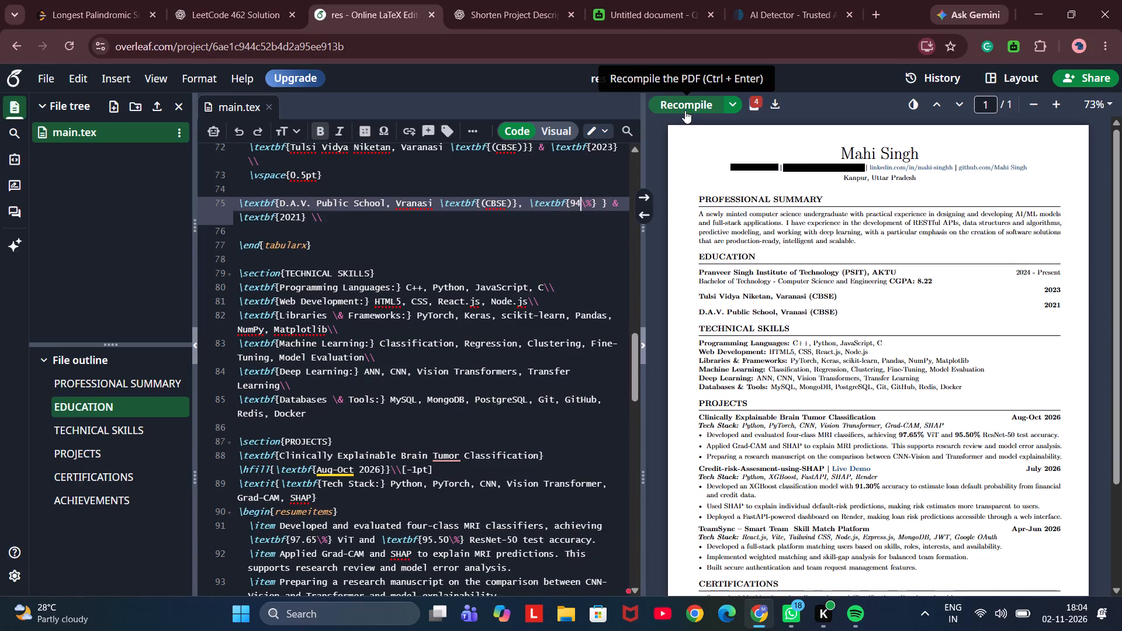
left_click(685, 110)
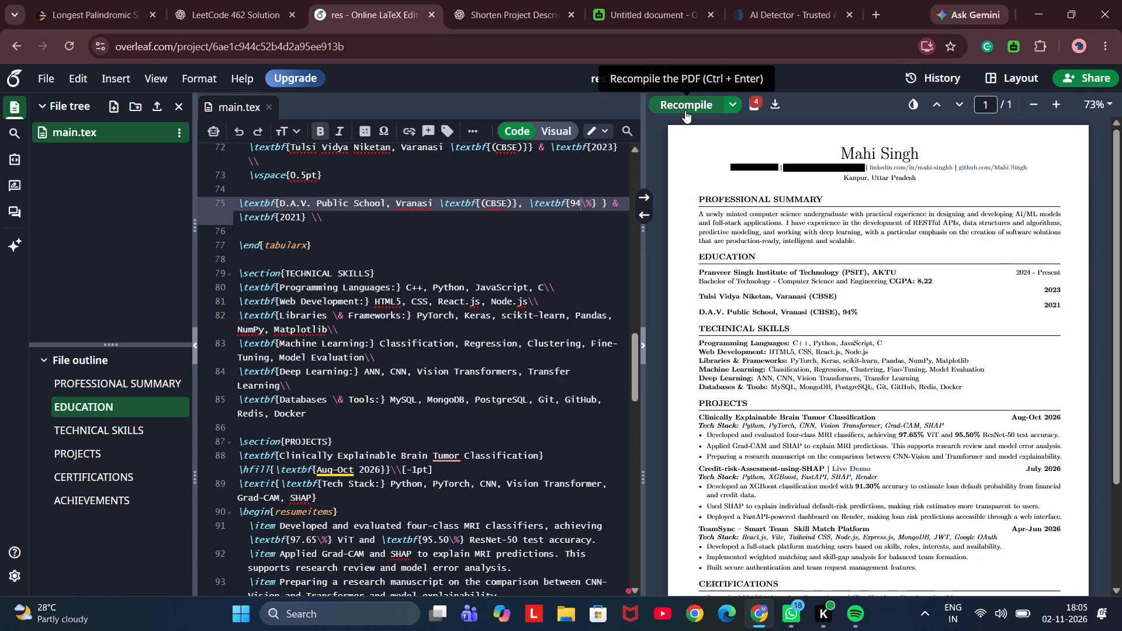
scroll(794, 287, "up", 1)
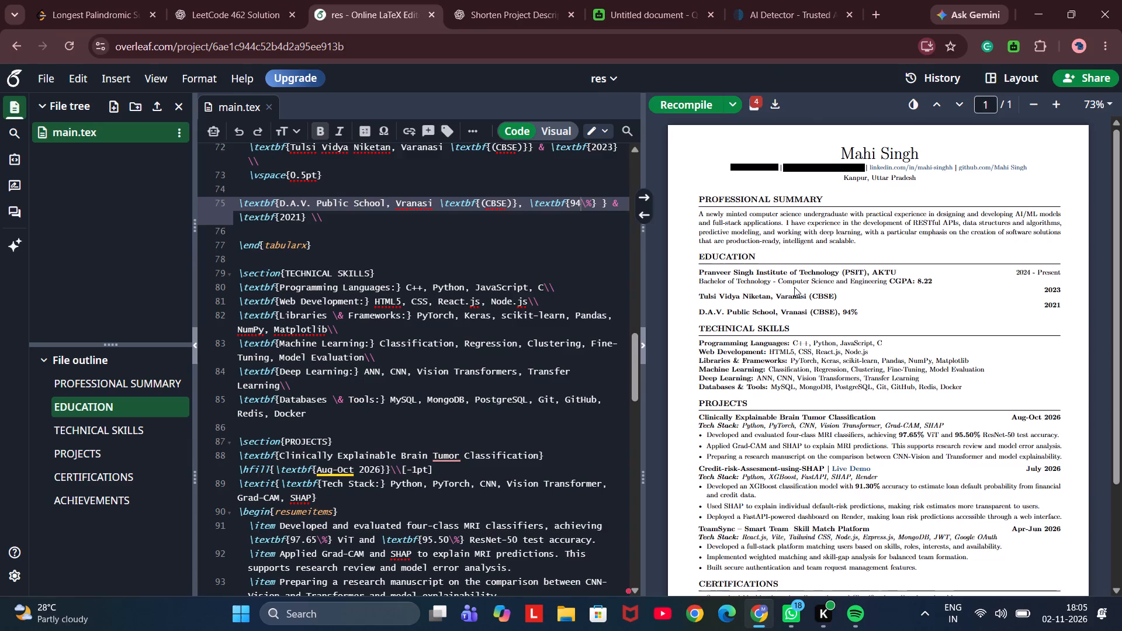
scroll(794, 287, "up", 1)
scroll(794, 287, "down", 1)
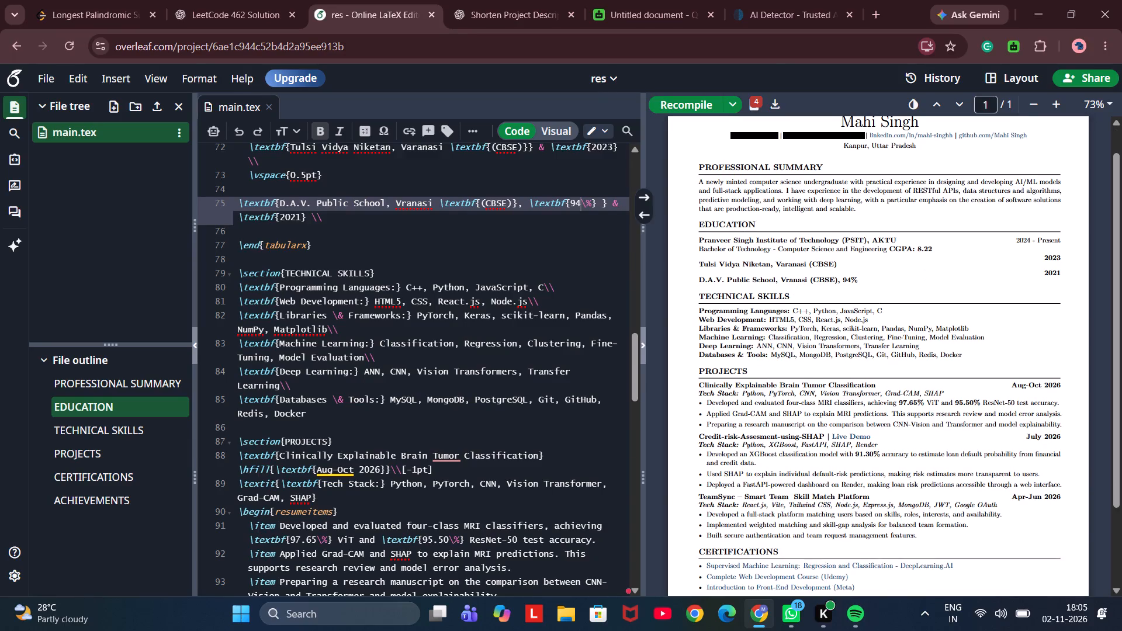
Add a bold 79.6\% after "(CBSE)" in the Tulsi Vidya Niketan entry, reusing the copied percentage markup, and recompile.
scroll(560, 259, "up", 2)
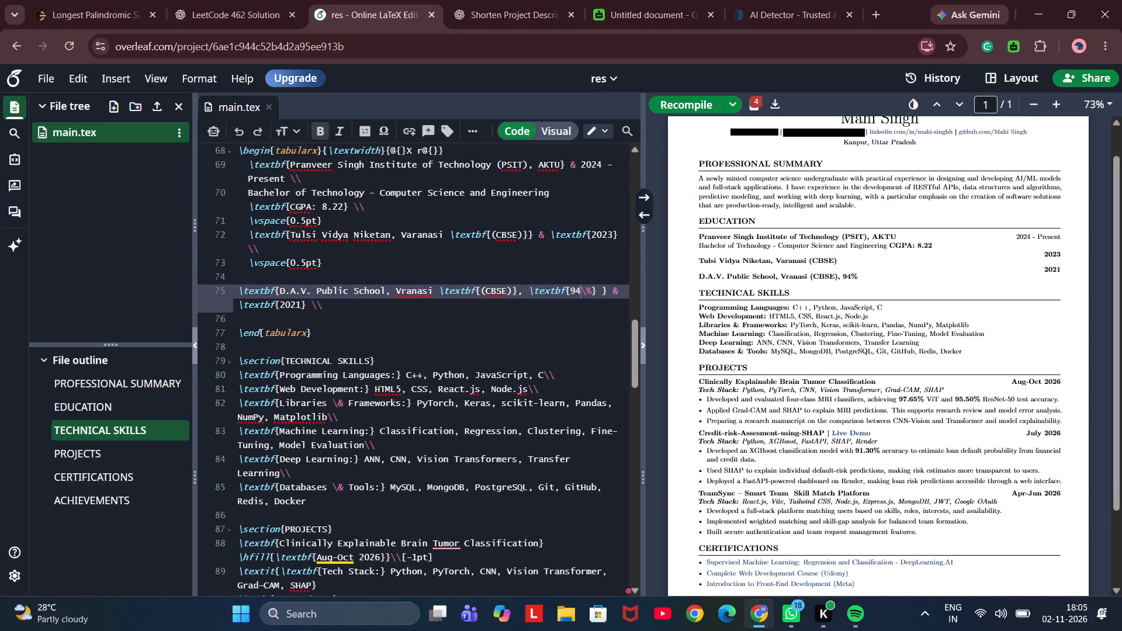
left_click(527, 237)
key("space")
key("ctrl+v")
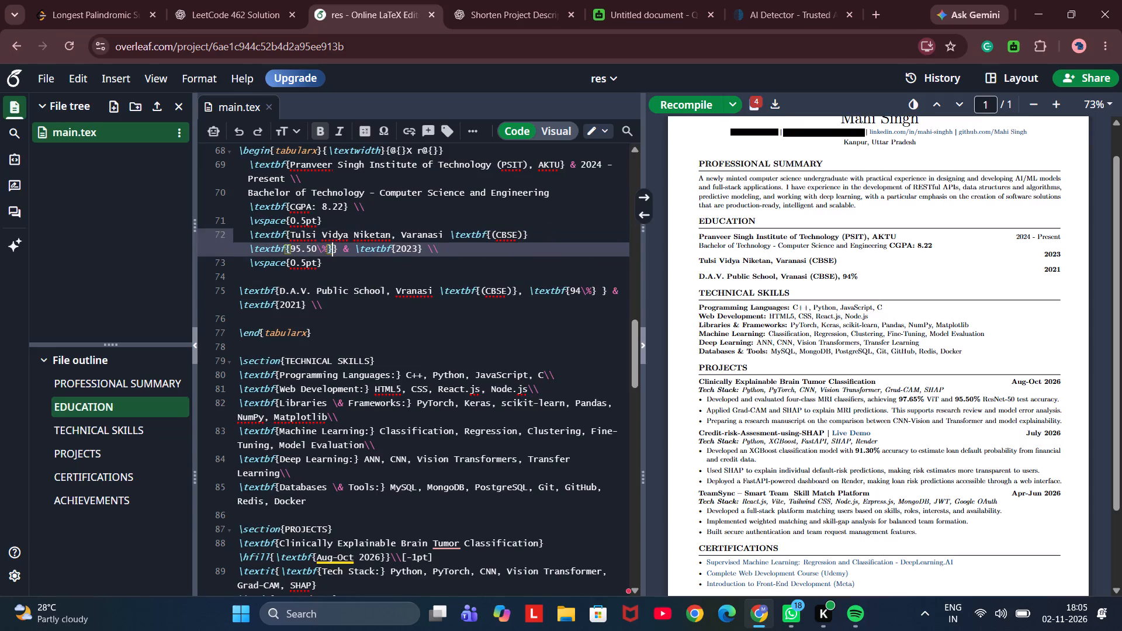
left_click(317, 249)
key("BackSpace")
key("BackSpace")
key("BackSpace")
key("BackSpace")
key("BackSpace")
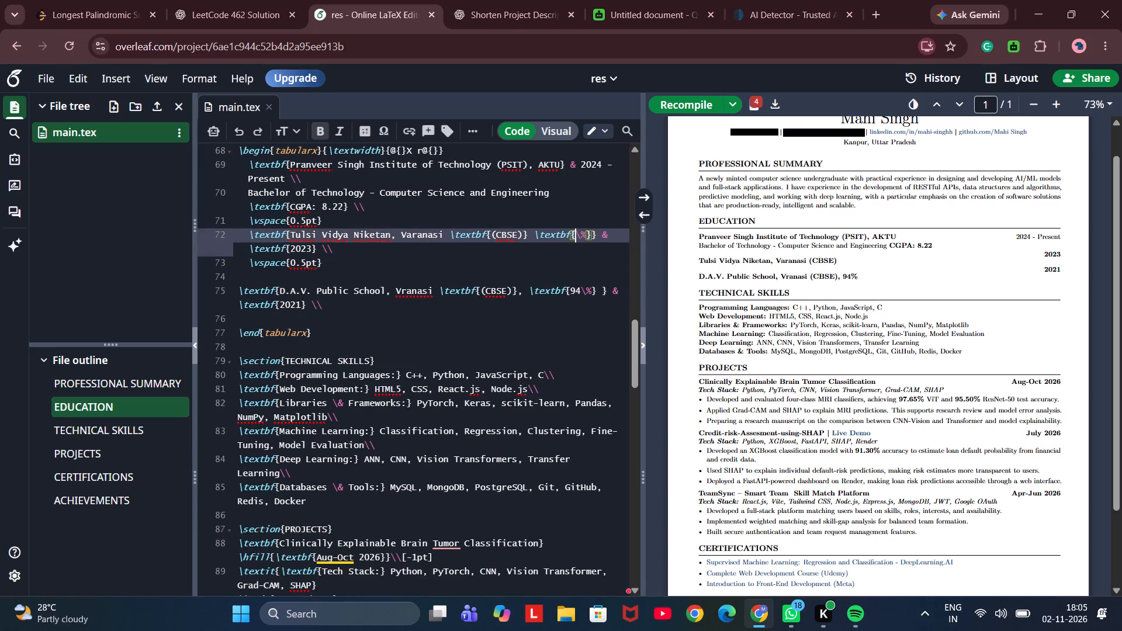
type("79.6")
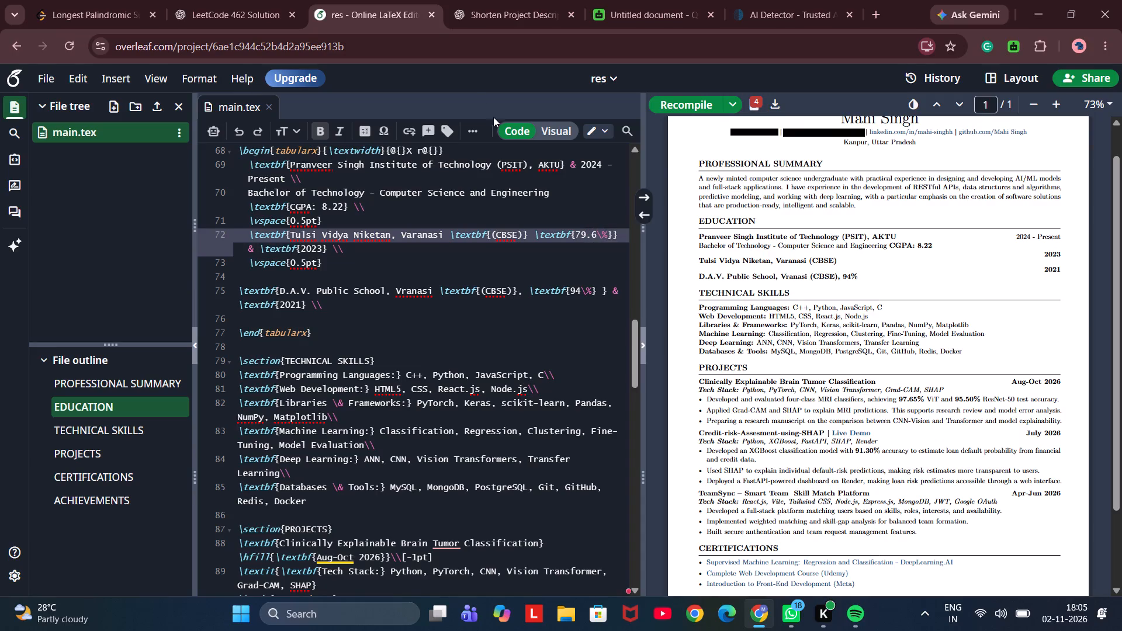
left_click(681, 102)
Insert a comma between "(CBSE)" and the percentage in the Tulsi Vidya Niketan entry, and recompile to check the PDF.
left_click(522, 235)
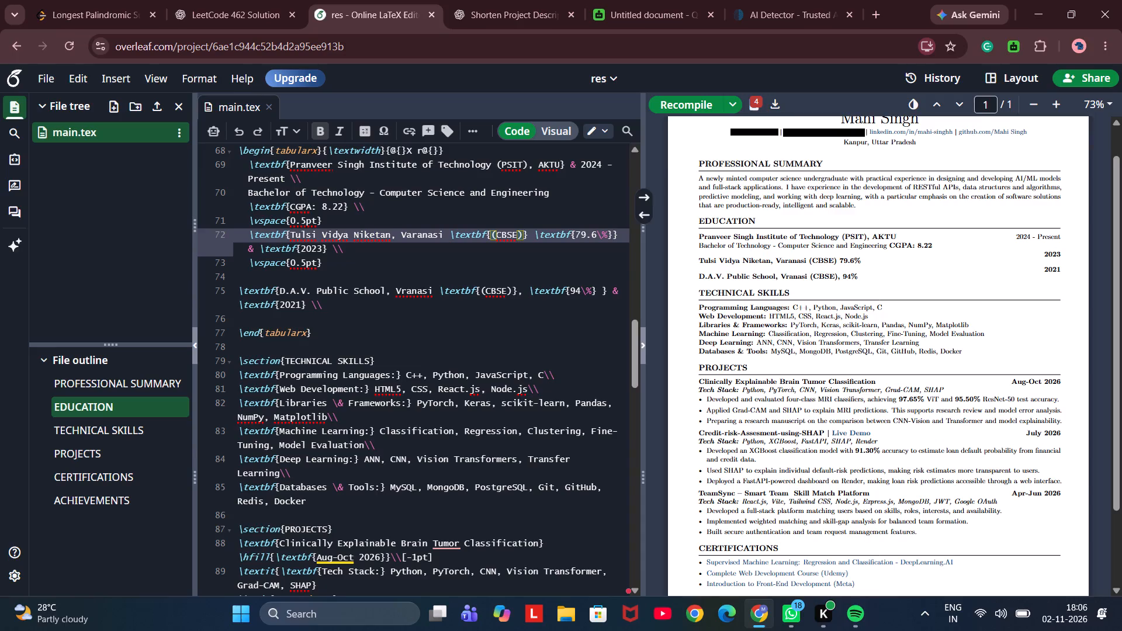
key("Right")
key("comma")
left_click(674, 101)
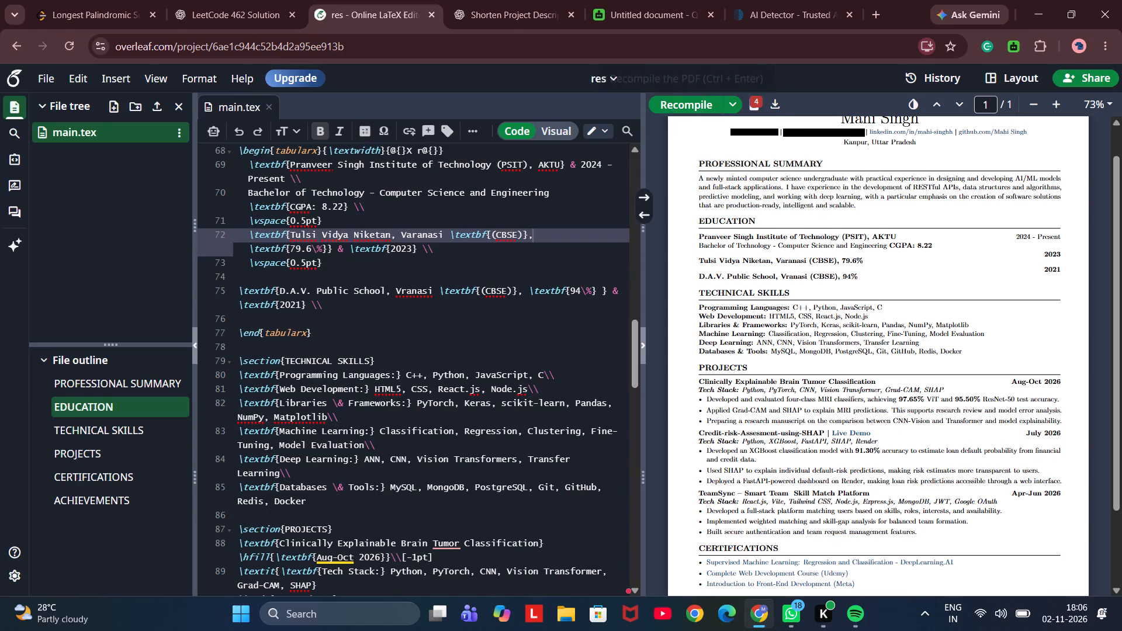
scroll(825, 255, "up", 2)
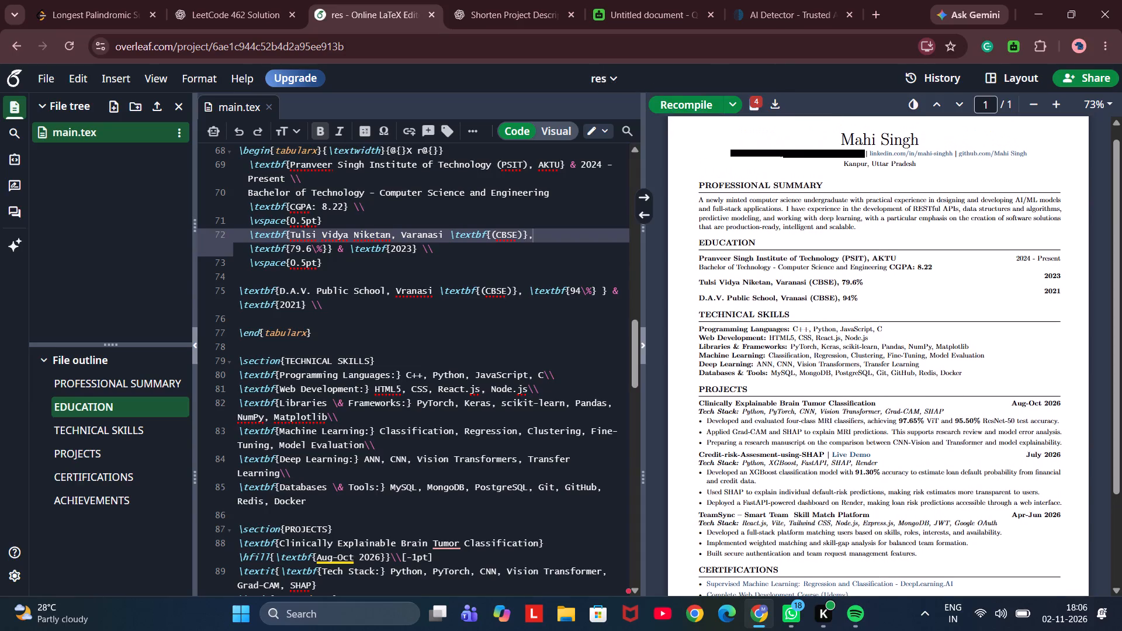
scroll(825, 255, "up", 1)
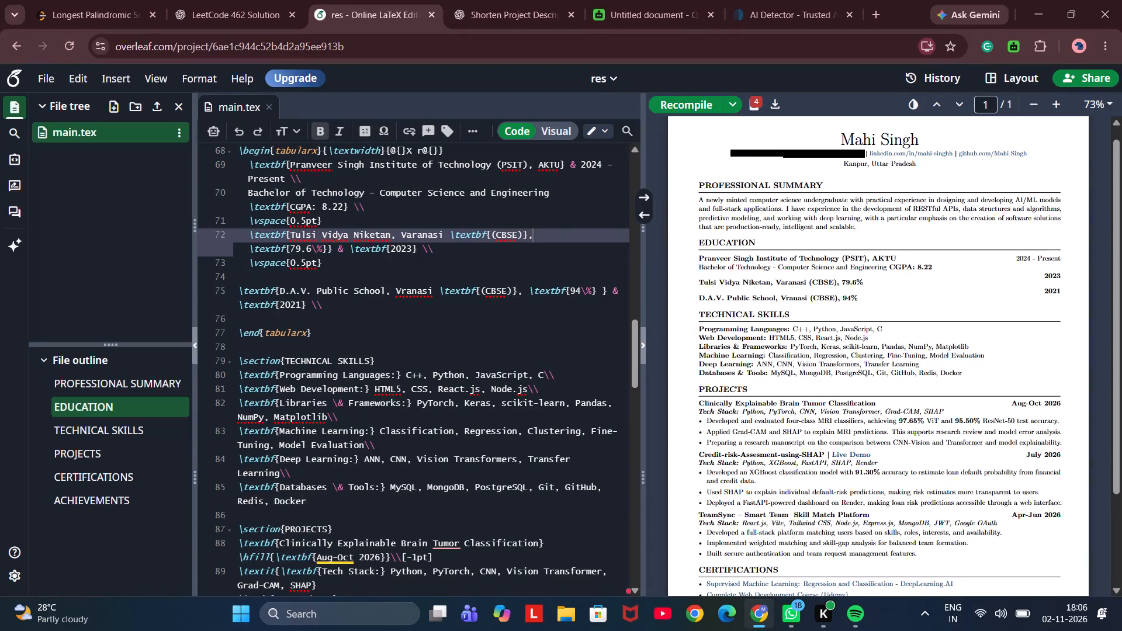
Prefix the D.A.V. Public School entry in the Education section with "X: " inside its bold text, and recompile.
left_click(835, 298)
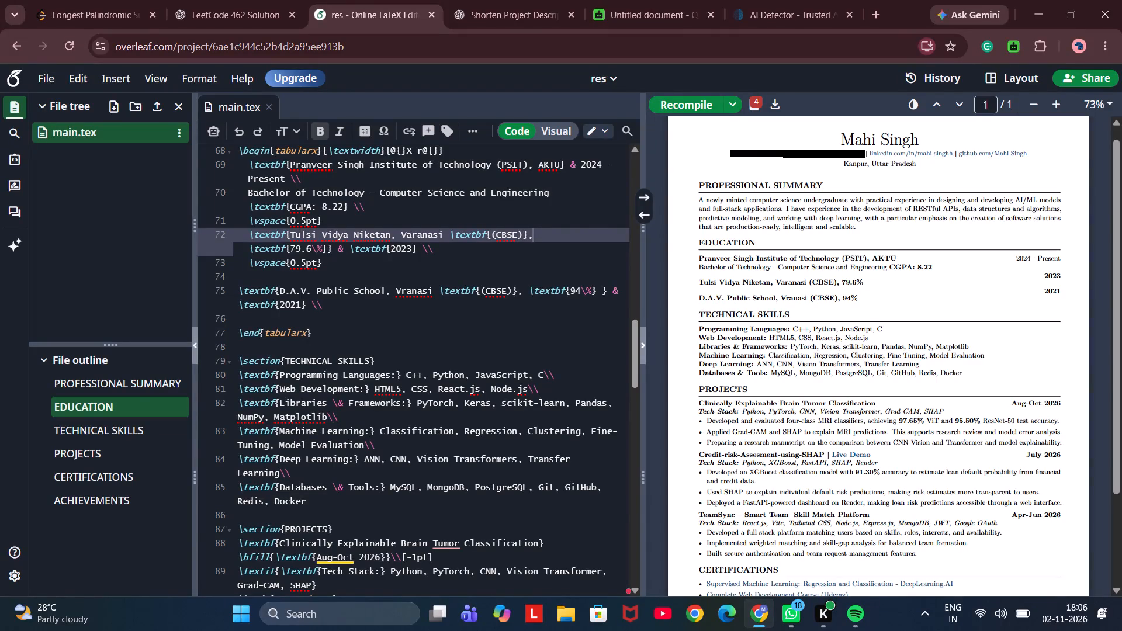
left_click(835, 298)
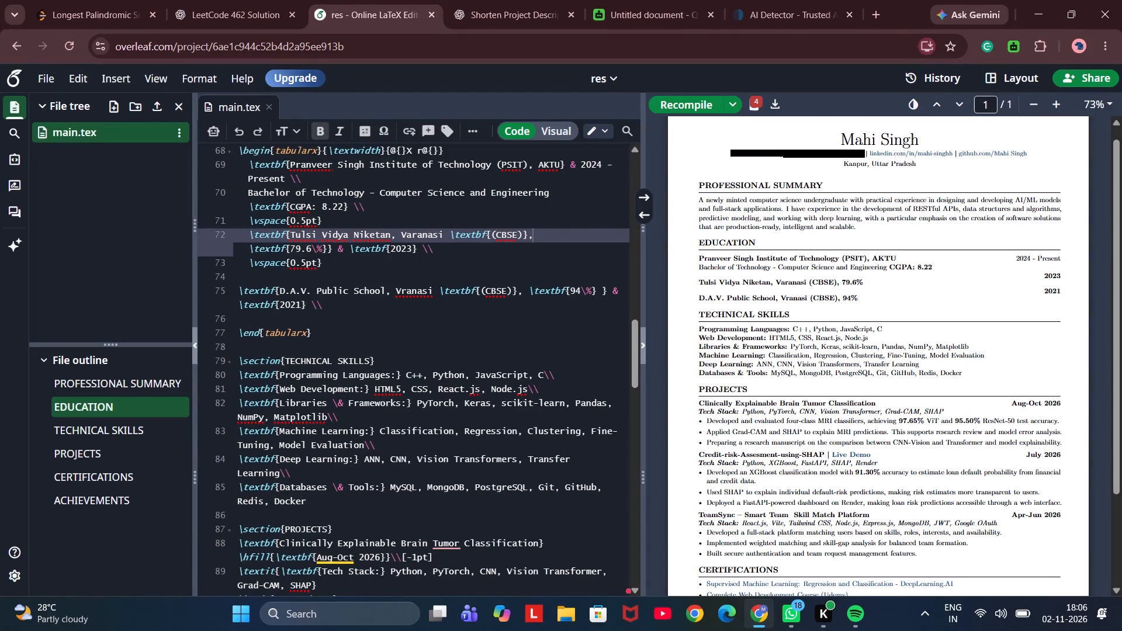
left_click(837, 300)
left_click(837, 300)
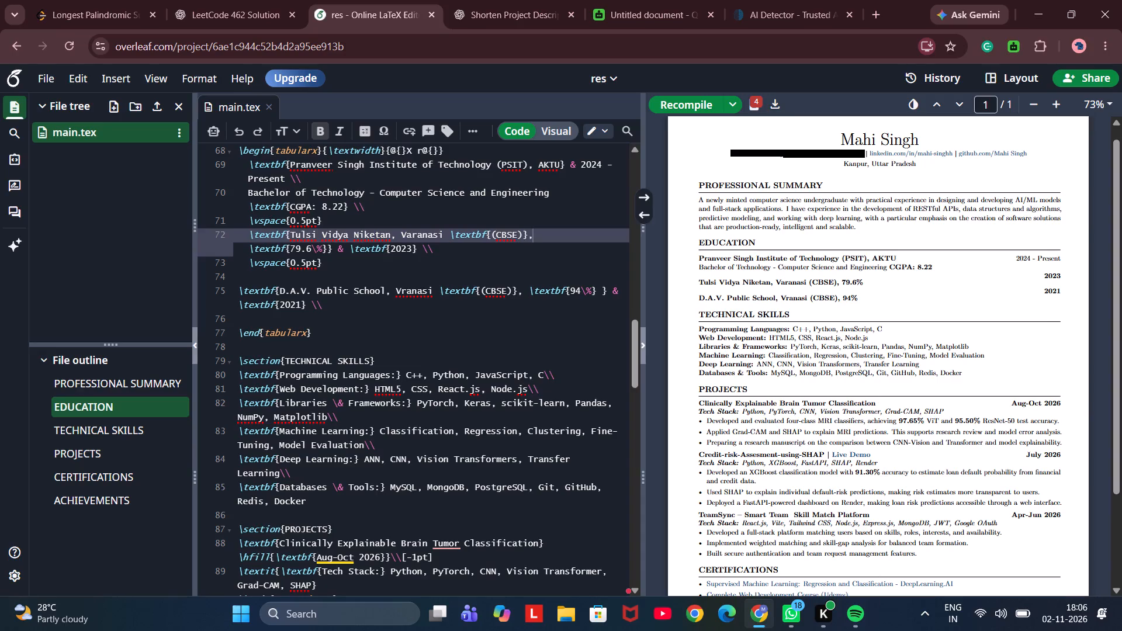
scroll(485, 304, "down", 1)
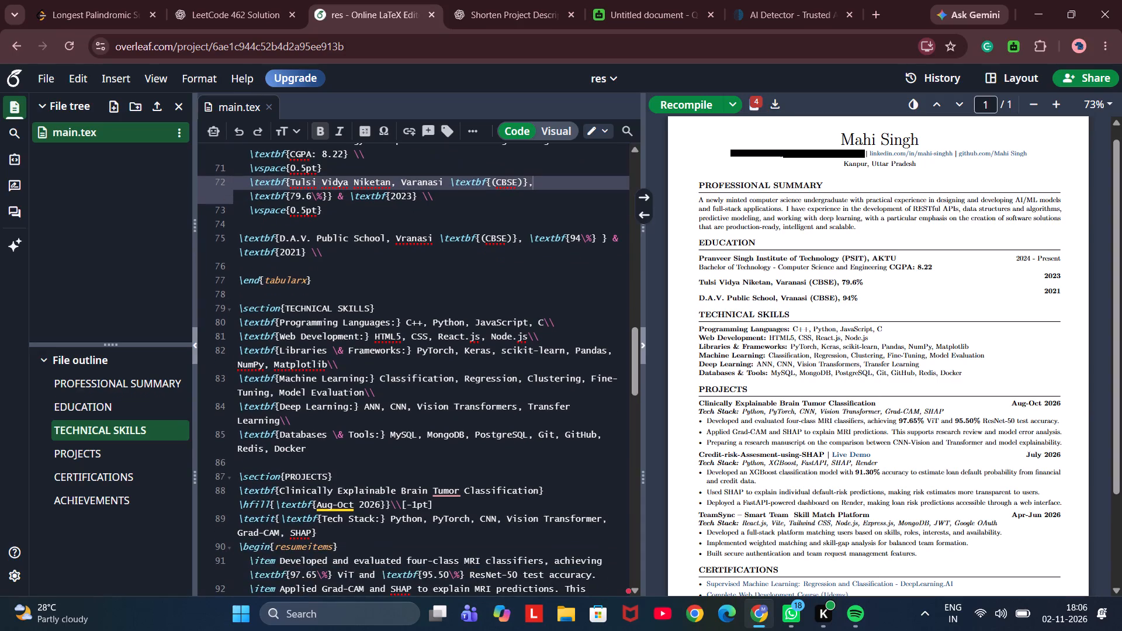
left_click(276, 235)
key("Right")
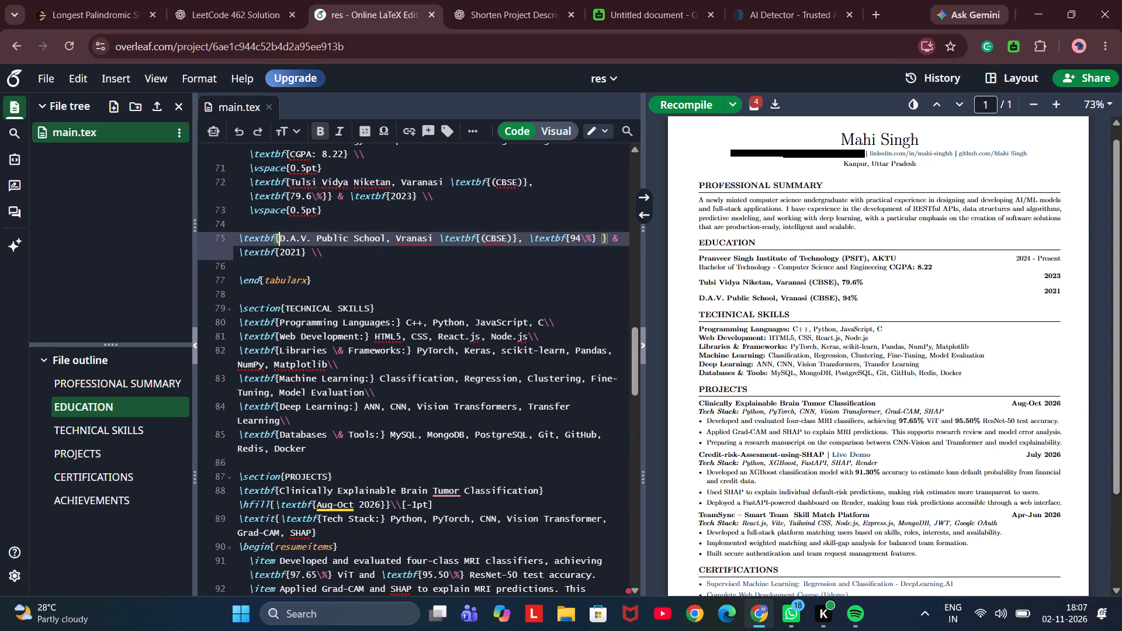
key("space")
key("BackSpace")
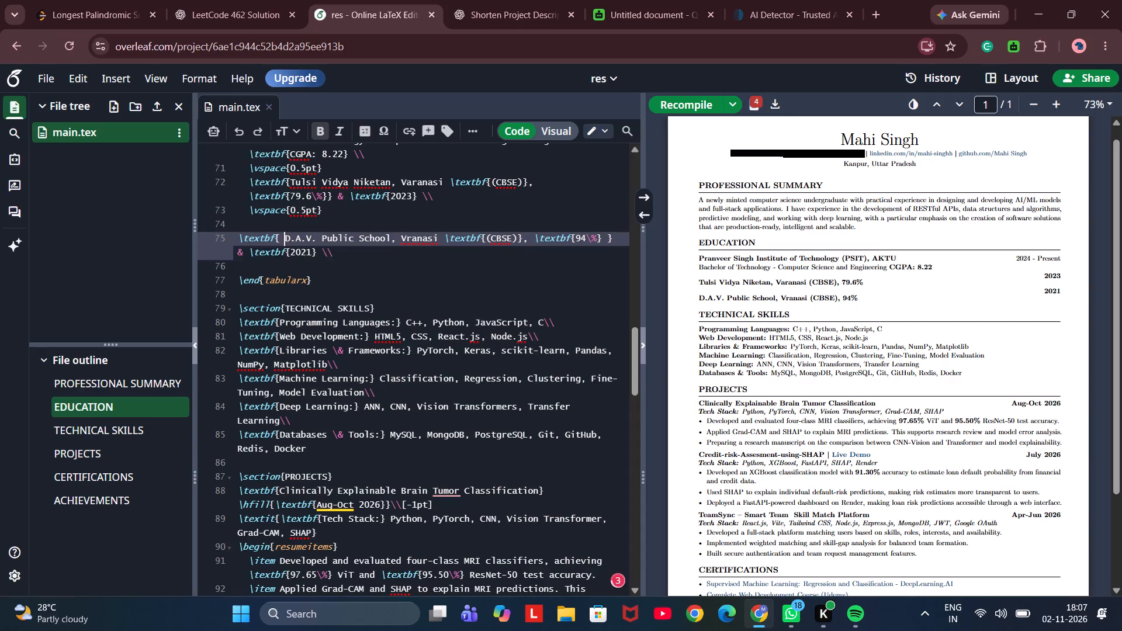
key("x")
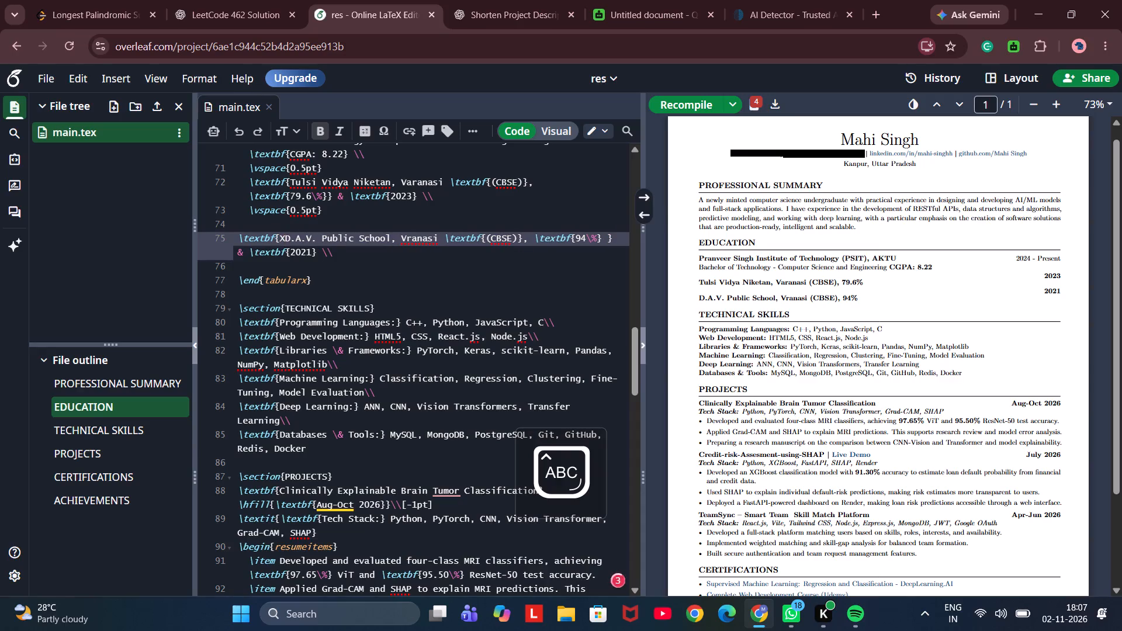
key("space")
key("BackSpace")
type(":")
key("space")
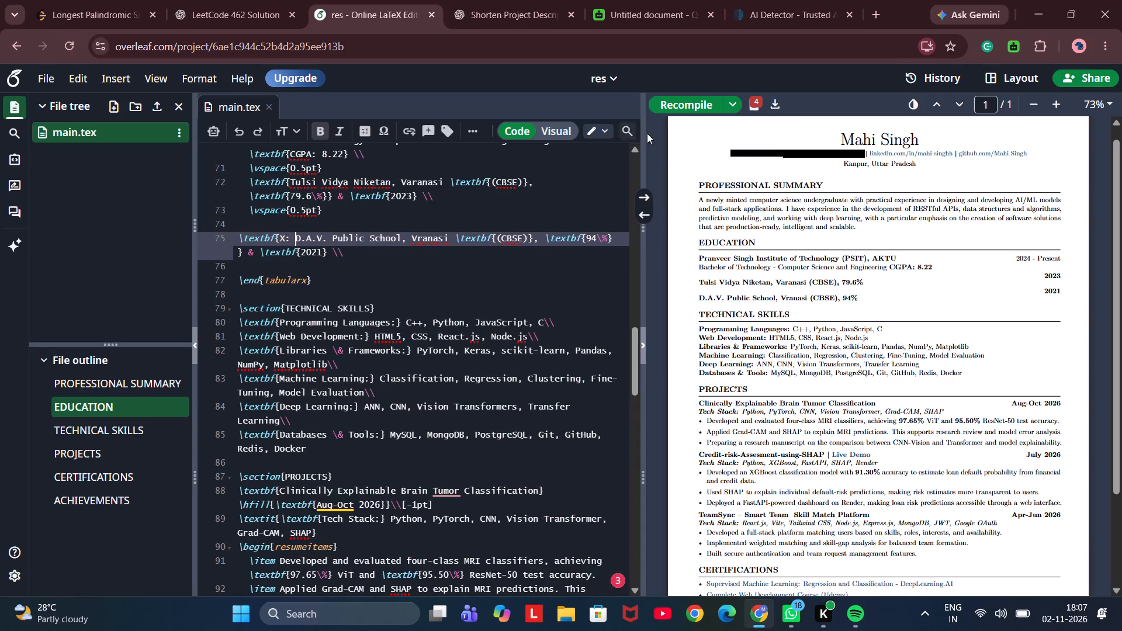
left_click(684, 102)
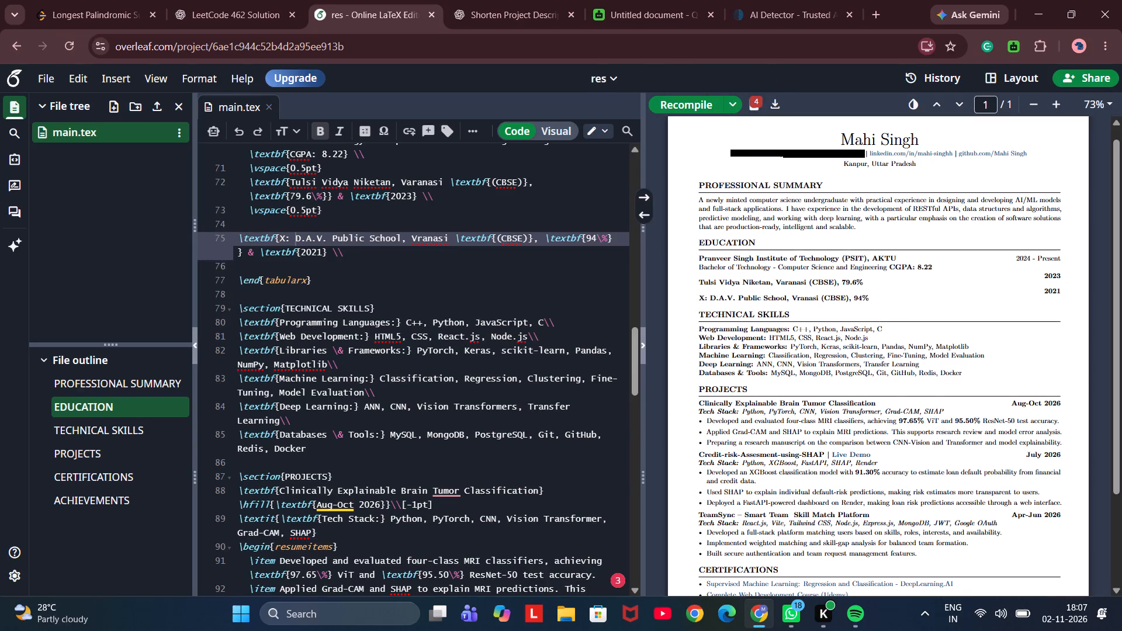
key("BackSpace")
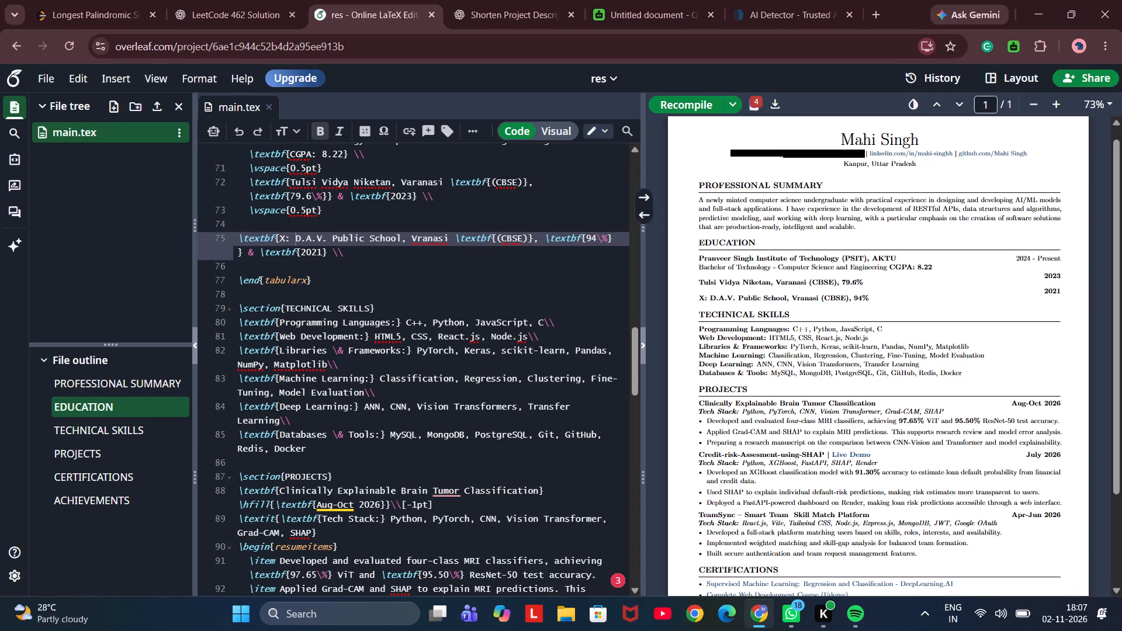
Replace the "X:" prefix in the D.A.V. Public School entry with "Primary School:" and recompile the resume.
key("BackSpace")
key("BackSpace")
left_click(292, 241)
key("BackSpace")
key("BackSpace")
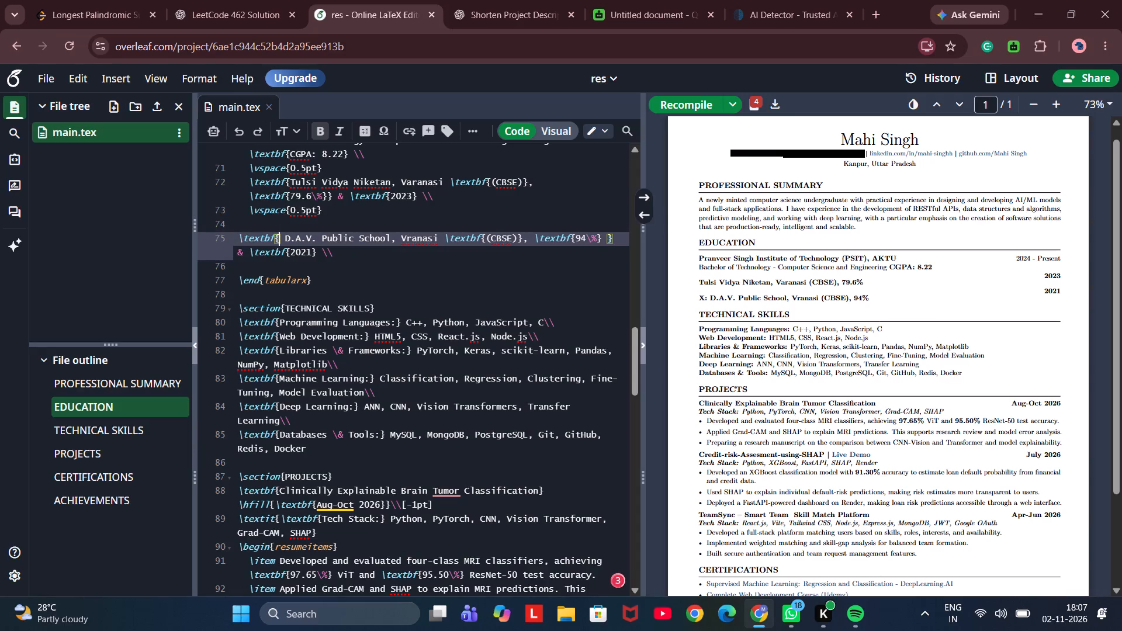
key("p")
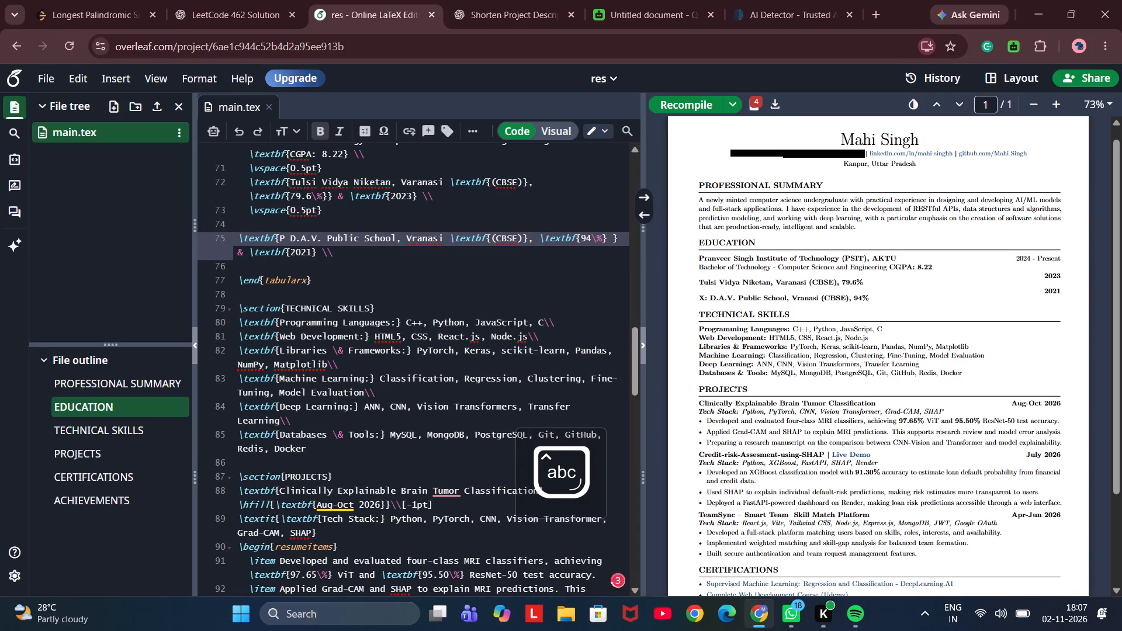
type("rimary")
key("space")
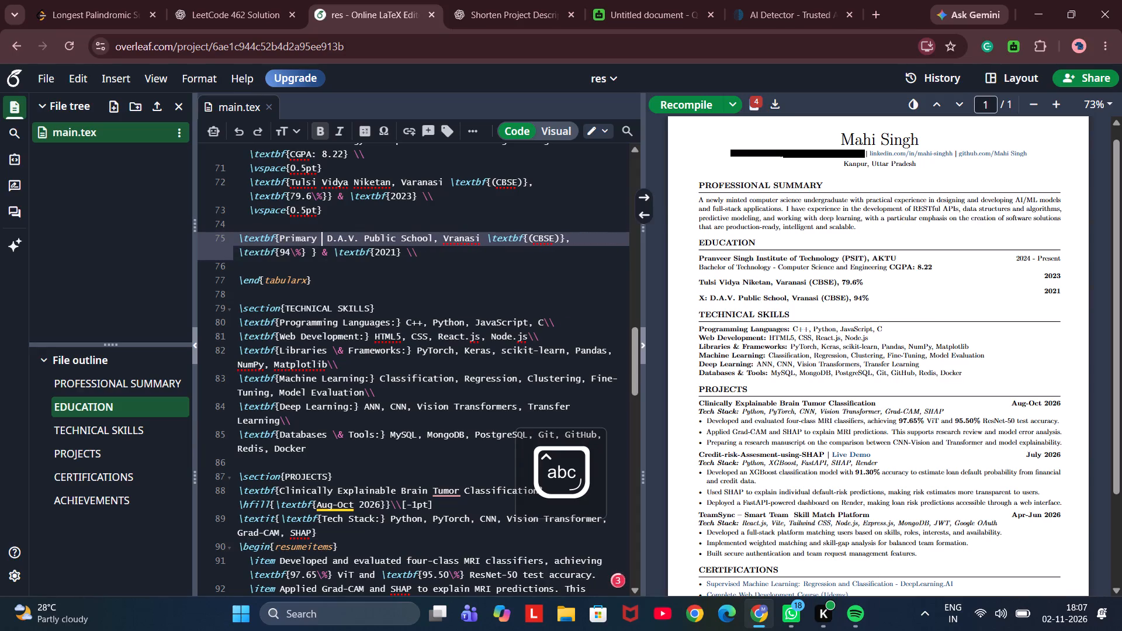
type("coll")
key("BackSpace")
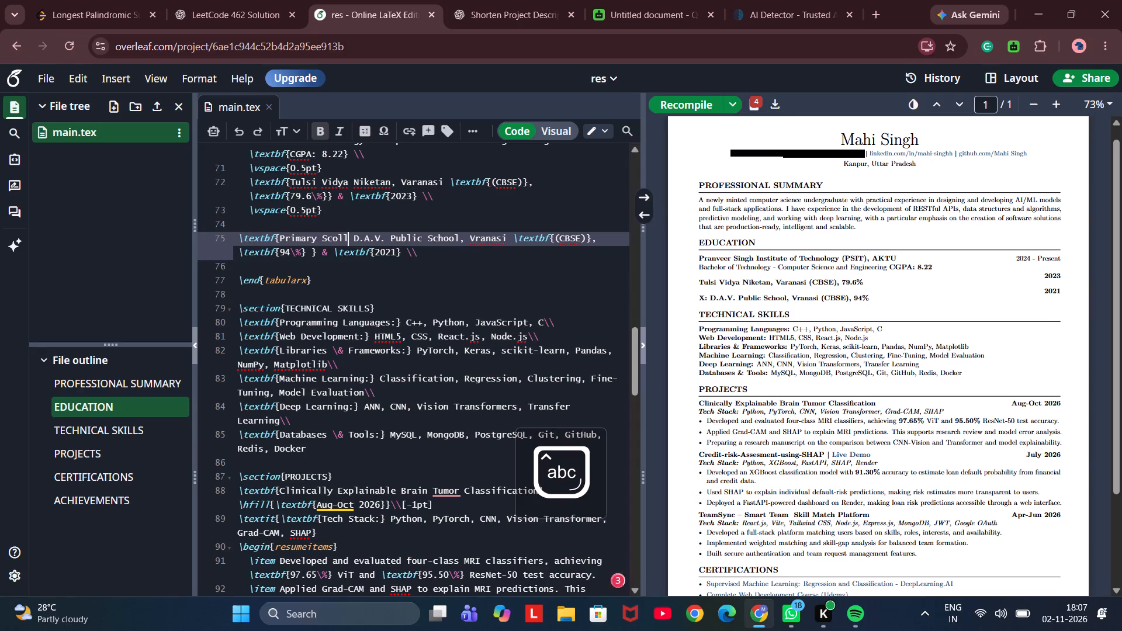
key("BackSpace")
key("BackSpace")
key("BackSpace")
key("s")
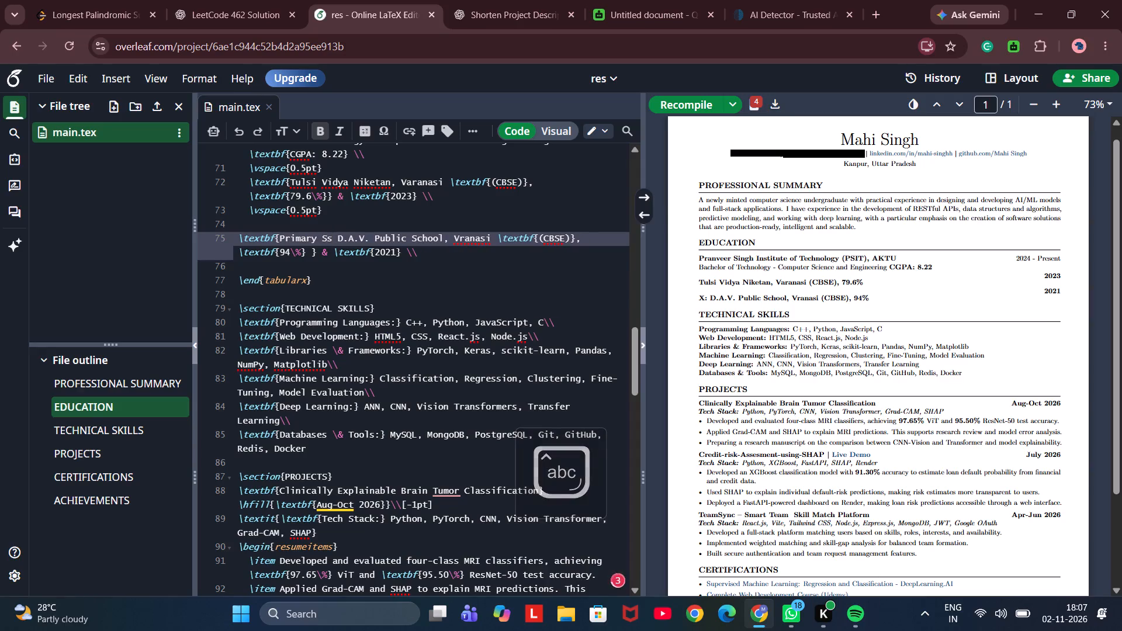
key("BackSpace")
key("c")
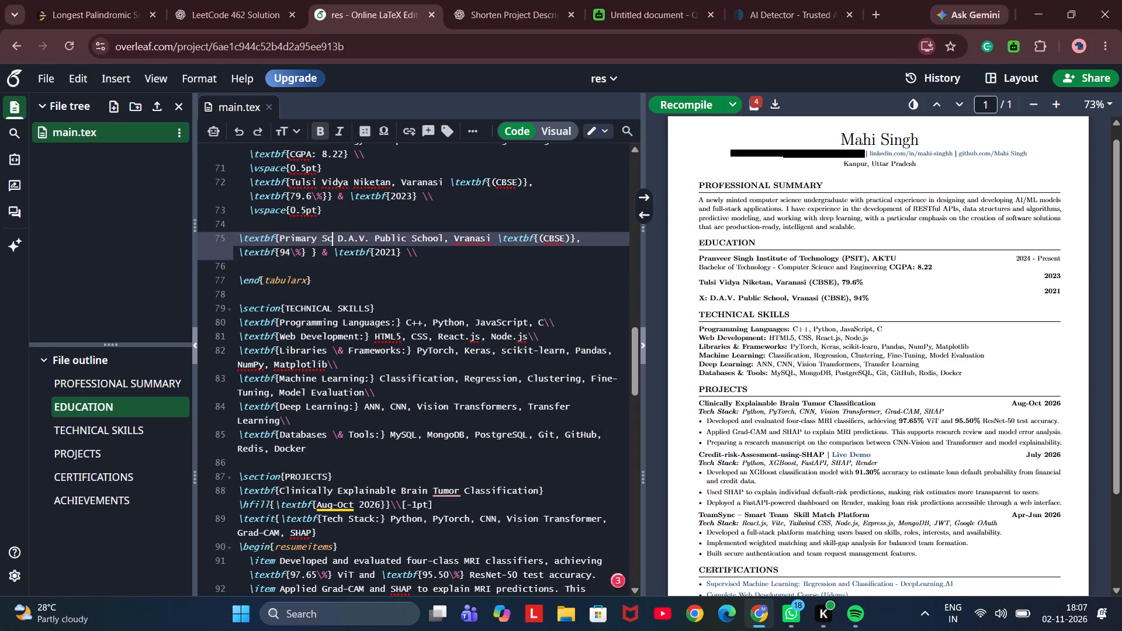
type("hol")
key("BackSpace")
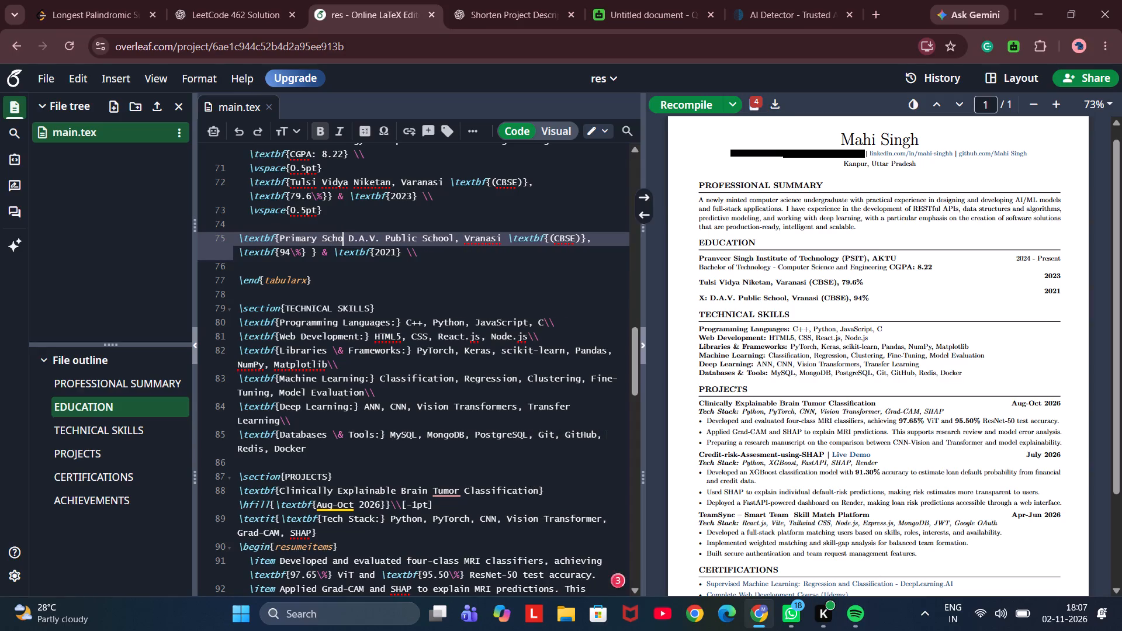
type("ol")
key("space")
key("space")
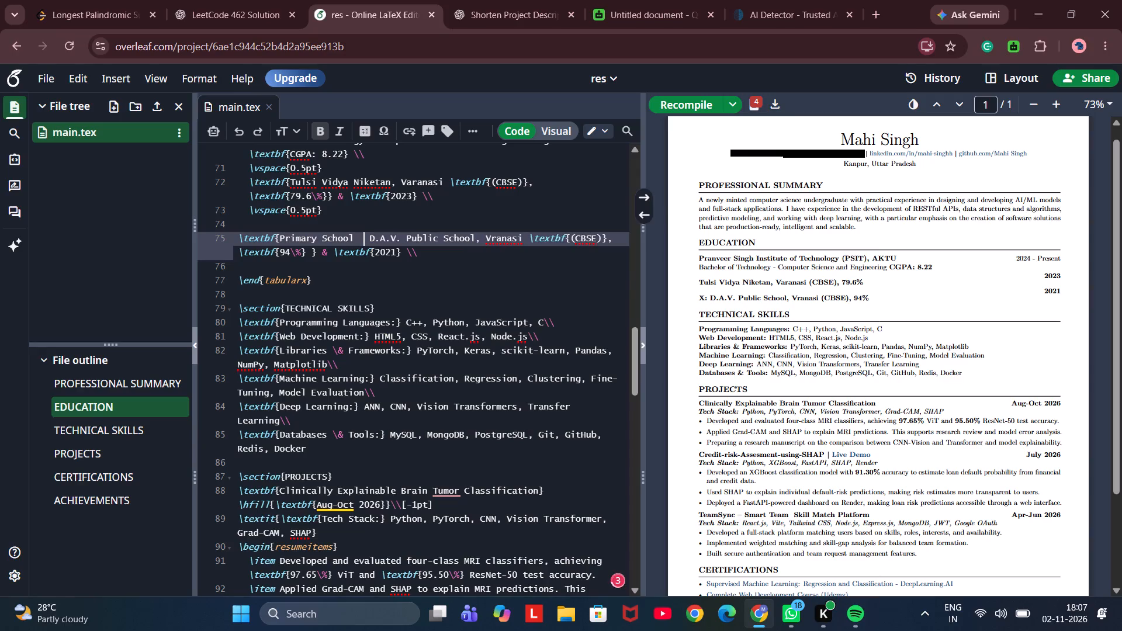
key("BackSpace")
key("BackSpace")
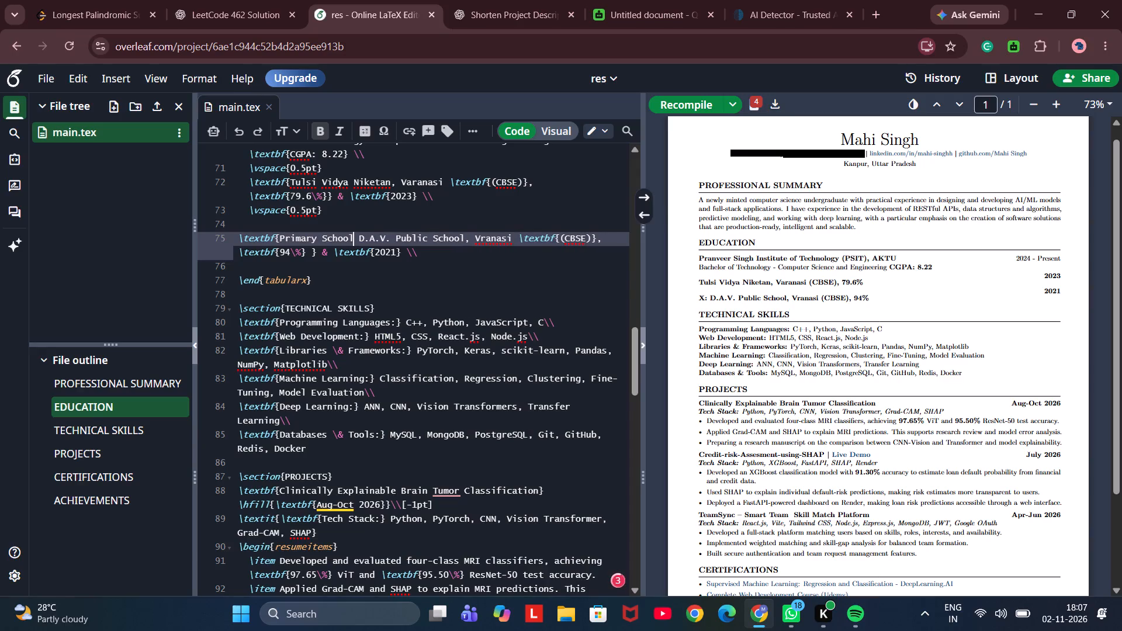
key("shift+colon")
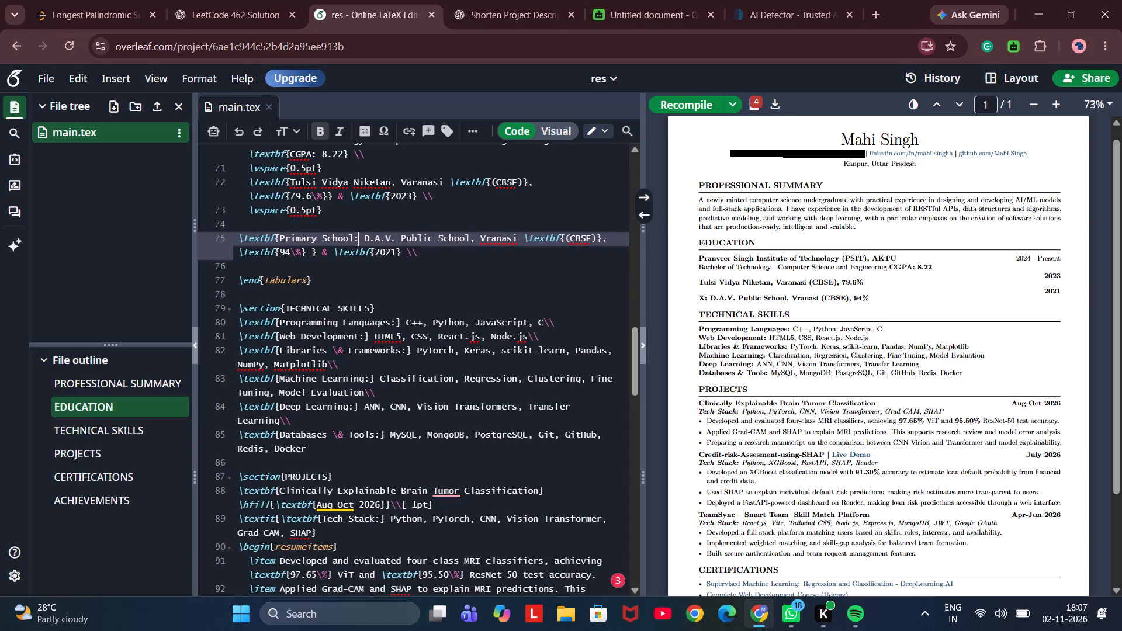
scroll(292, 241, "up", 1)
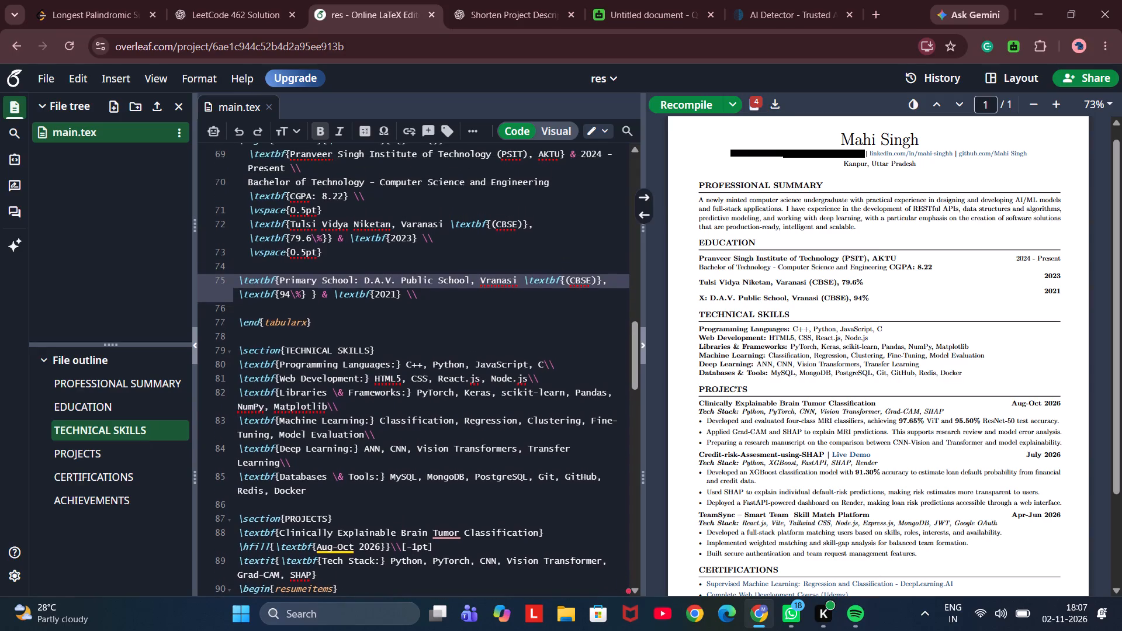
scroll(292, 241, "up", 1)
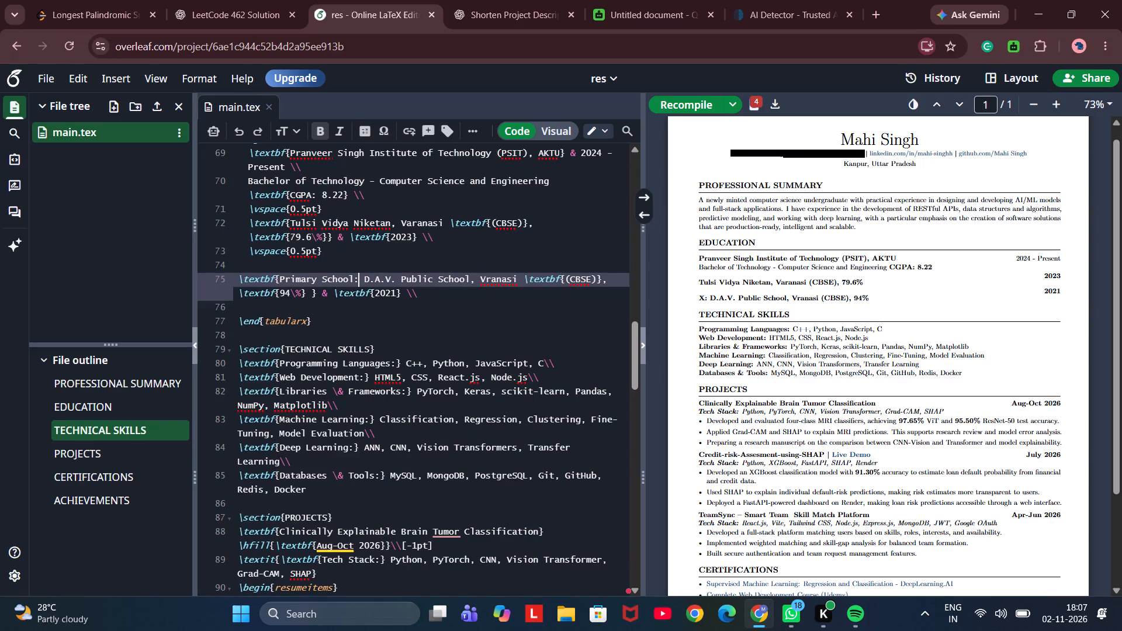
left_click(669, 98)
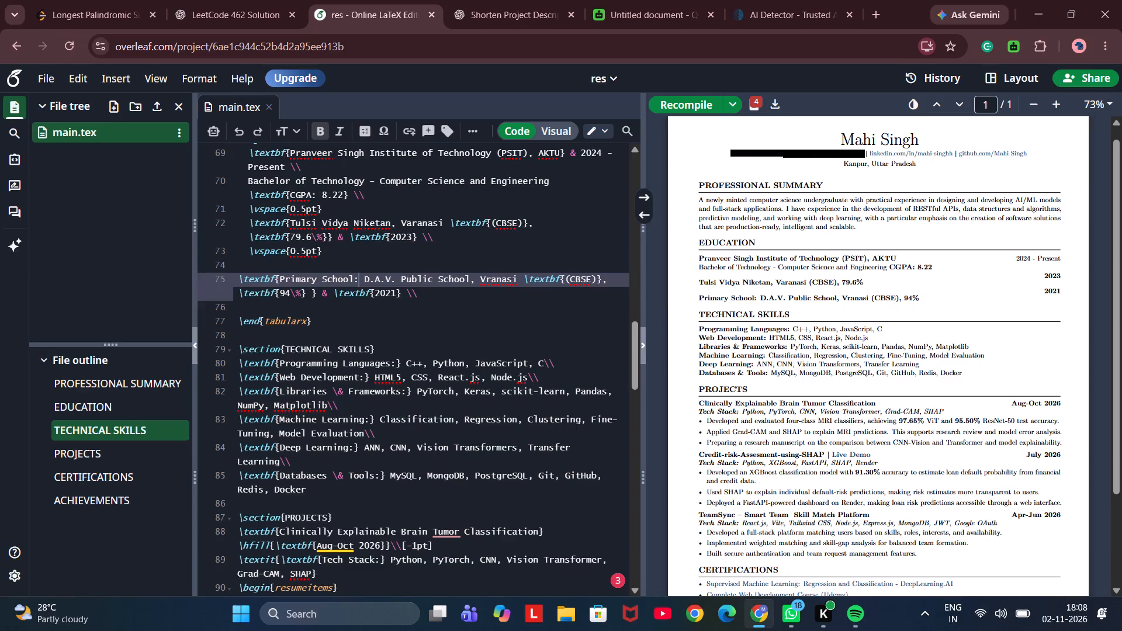
Prefix the Tulsi Vidya Niketan entry in the Education section with "High School: " inside its bold text.
left_click(291, 225)
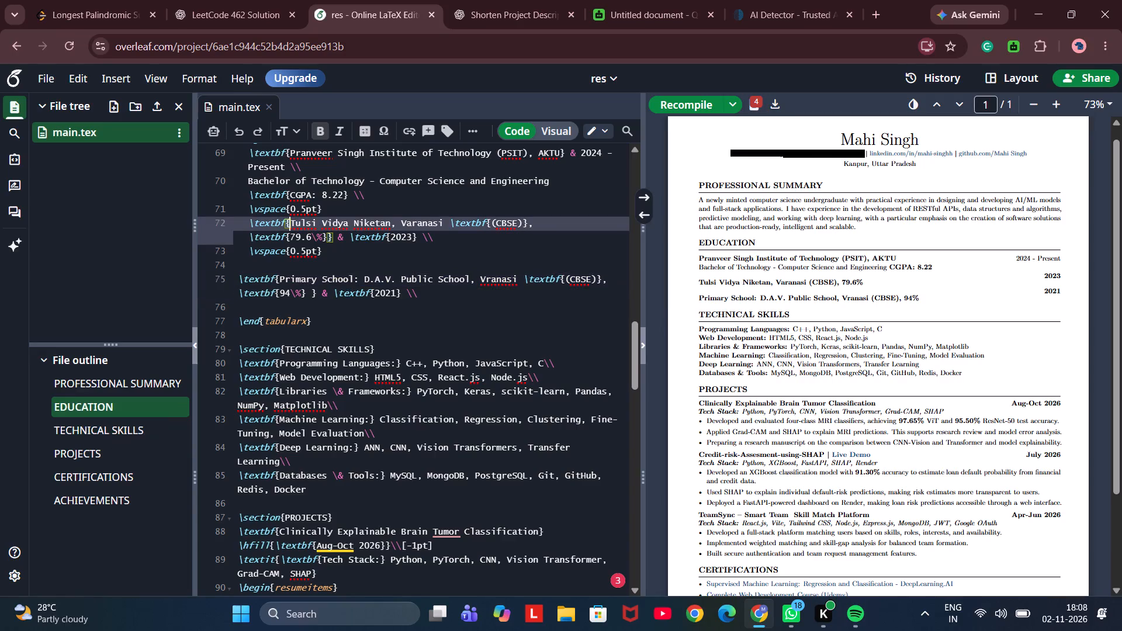
left_click(252, 222)
key("Left")
key("Right")
key("Right")
key("Right")
key("Right")
key("Right")
key("Right")
key("Right")
key("Right")
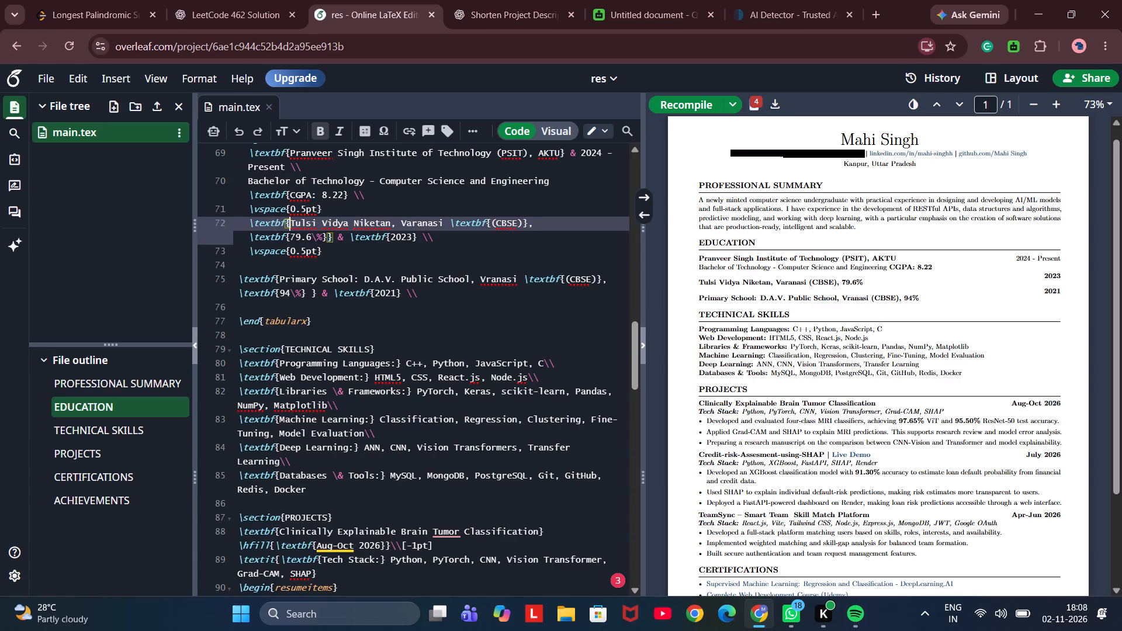
key("space")
key("BackSpace")
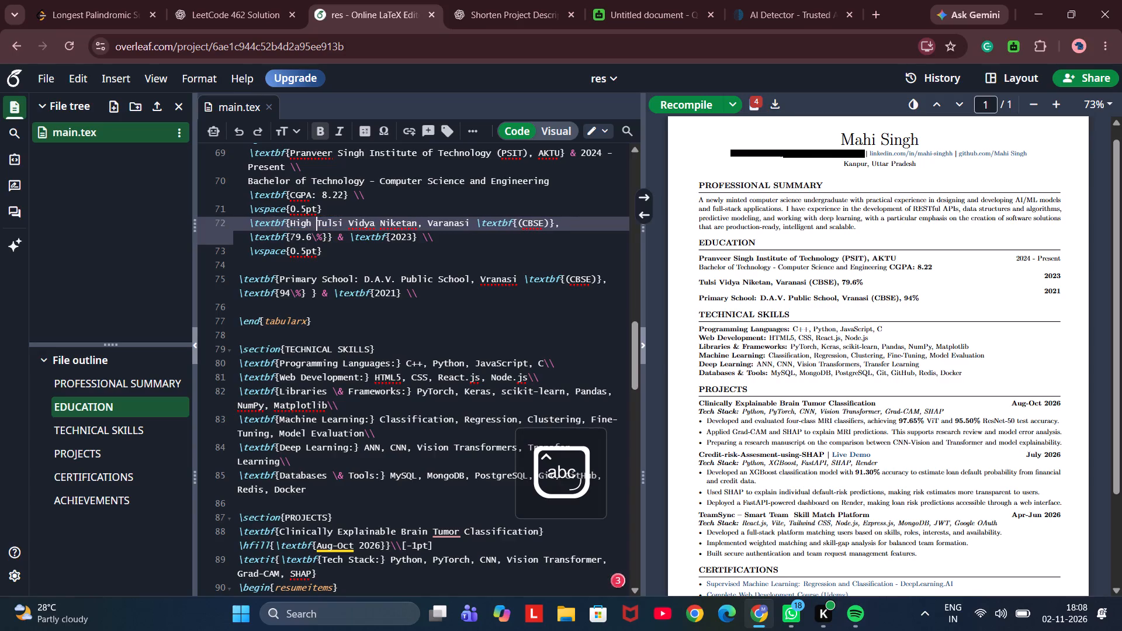
type("chool")
type(":")
key("space")
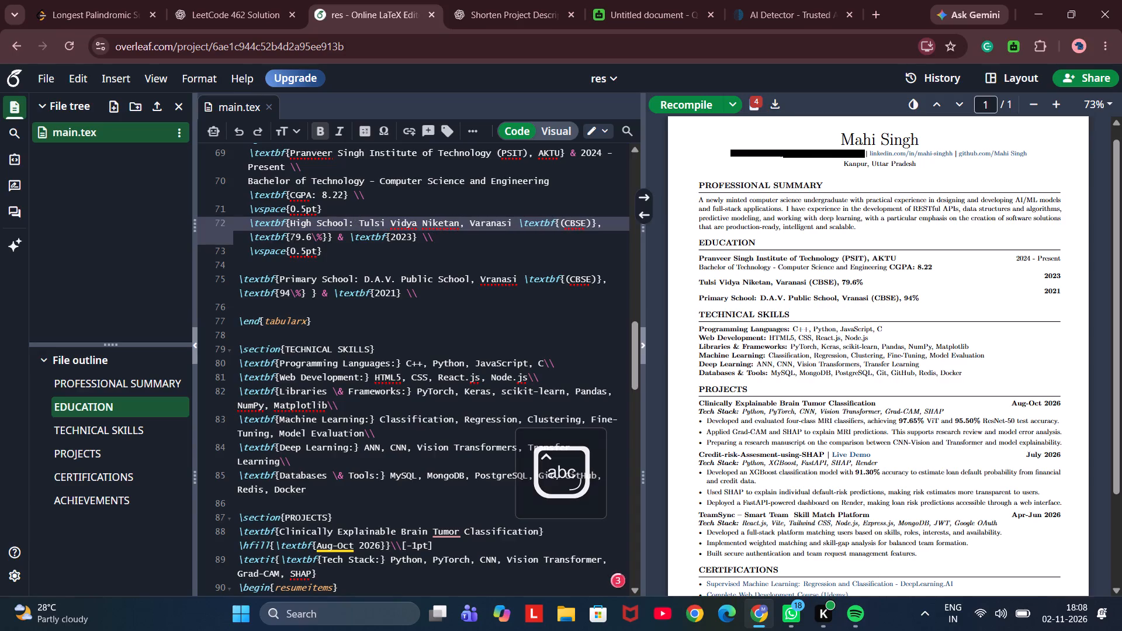
Recompile the resume and check the updated High School entry and the rest of the page in the PDF.
left_click(687, 105)
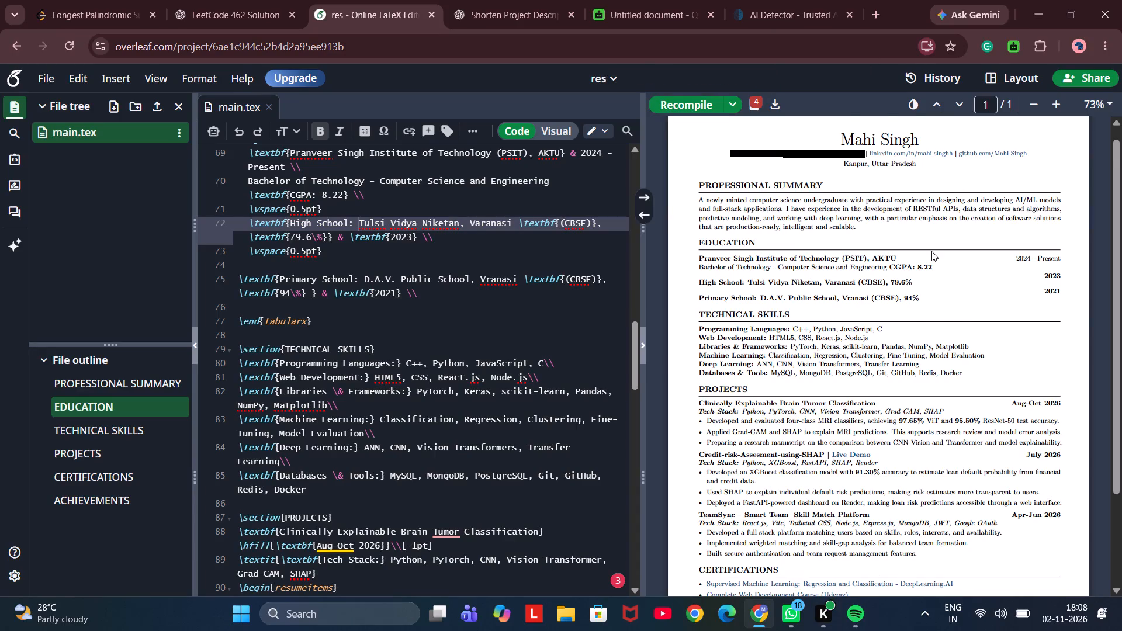
scroll(931, 251, "down", 2)
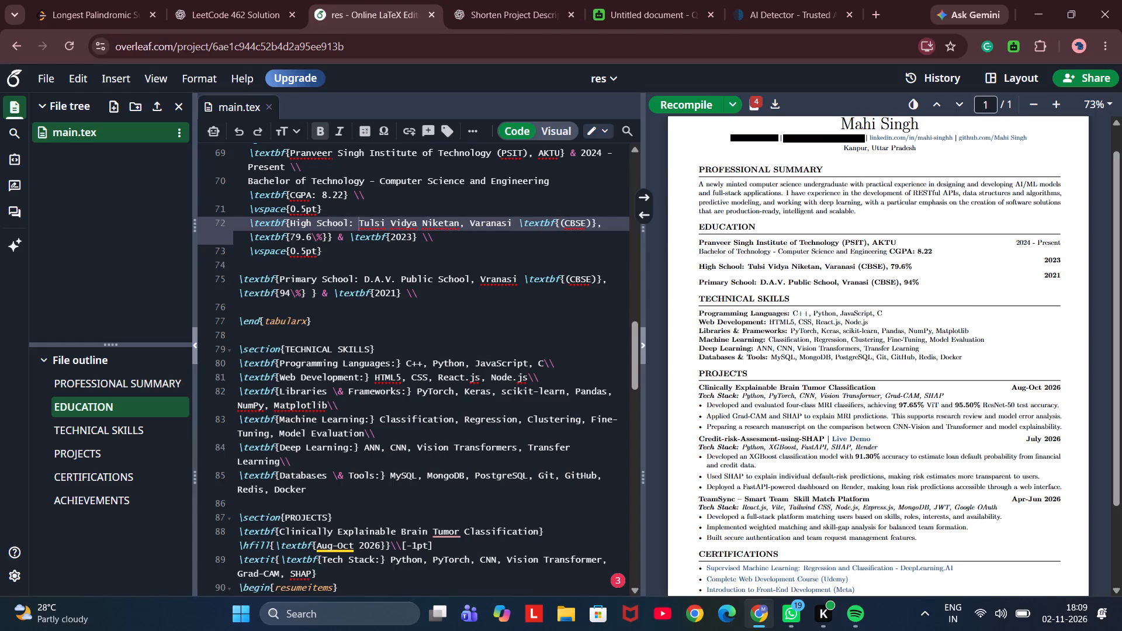
left_click_drag(280, 275, 353, 273)
key("ctrl+v")
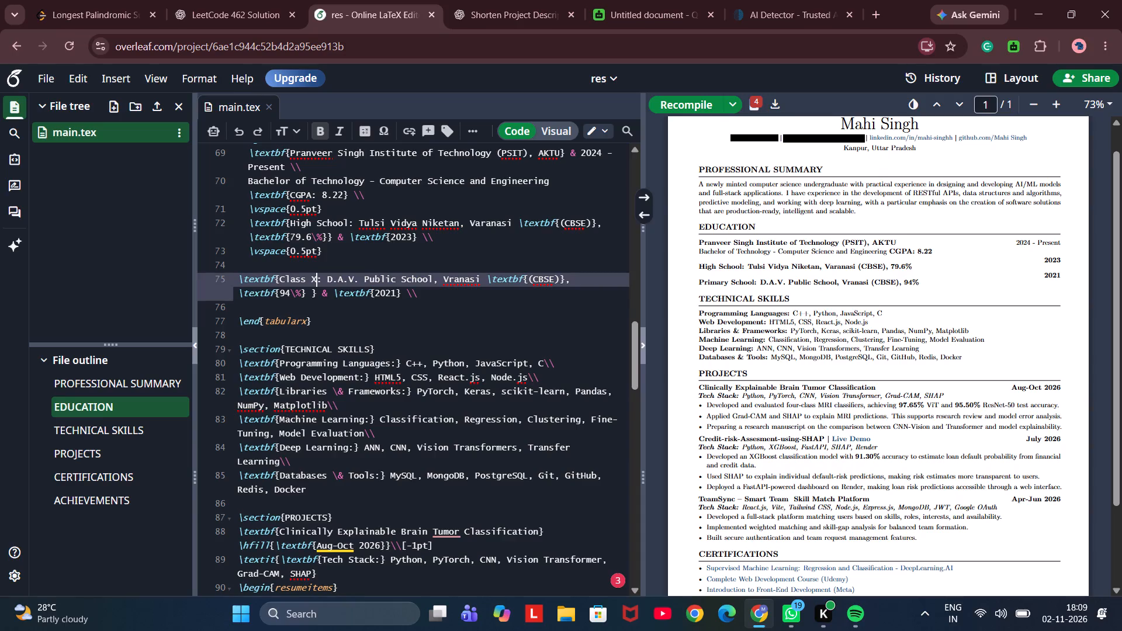
Replace "High School" in the Tulsi Vidya Niketan entry with "Class XII", reusing the copied label, and recompile the resume.
left_click_drag(289, 223, 348, 220)
key("ctrl+v")
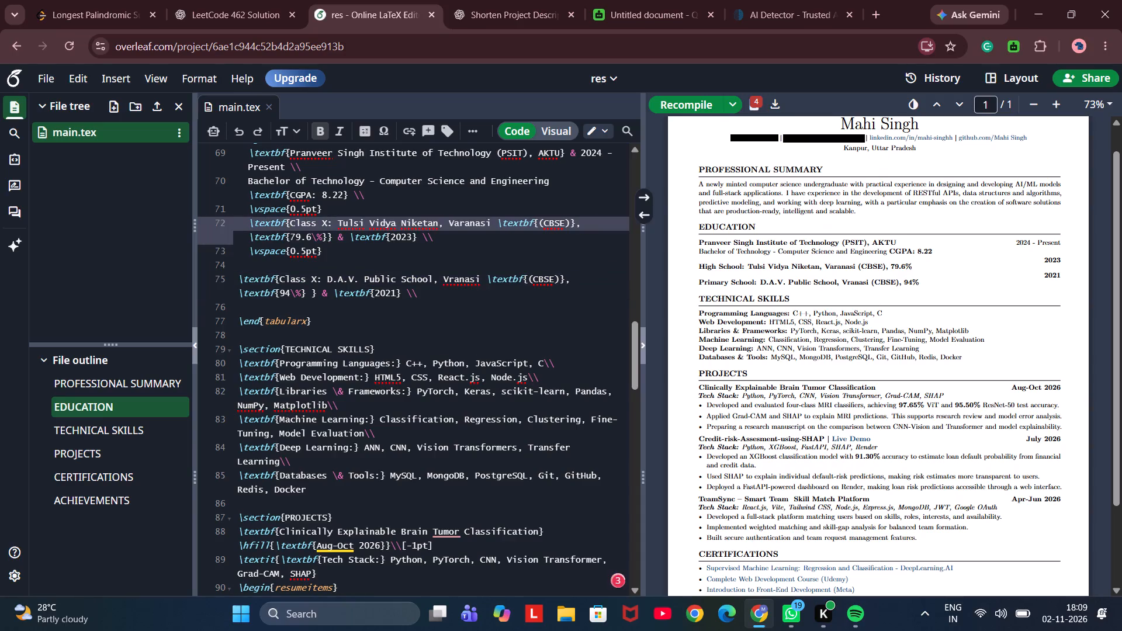
type("ii")
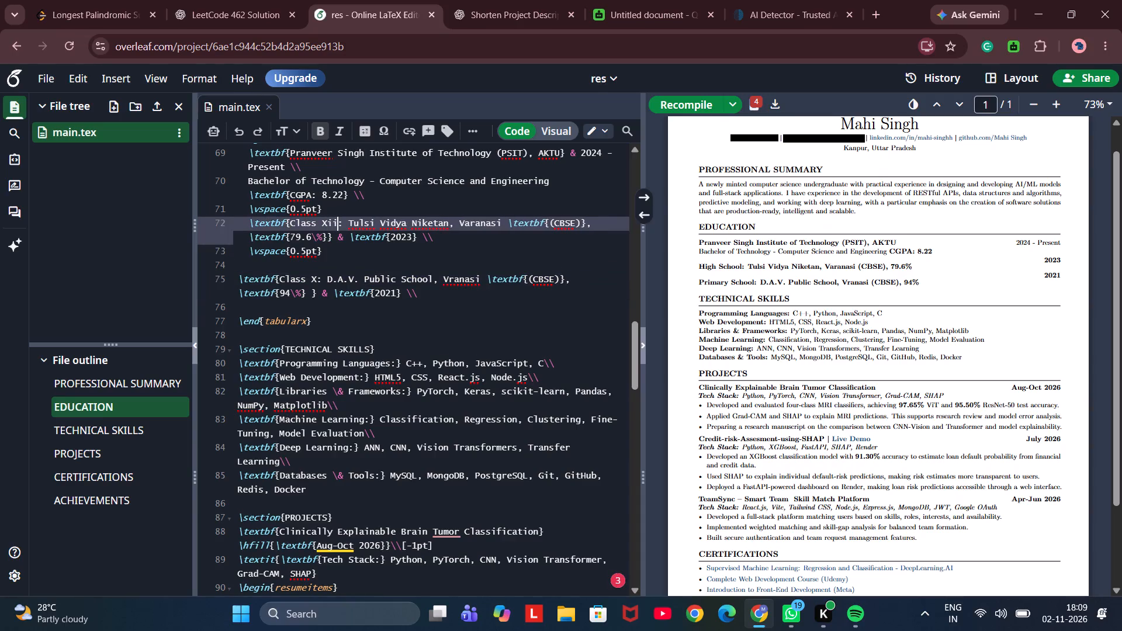
key("BackSpace")
key("BackSpace")
type("II")
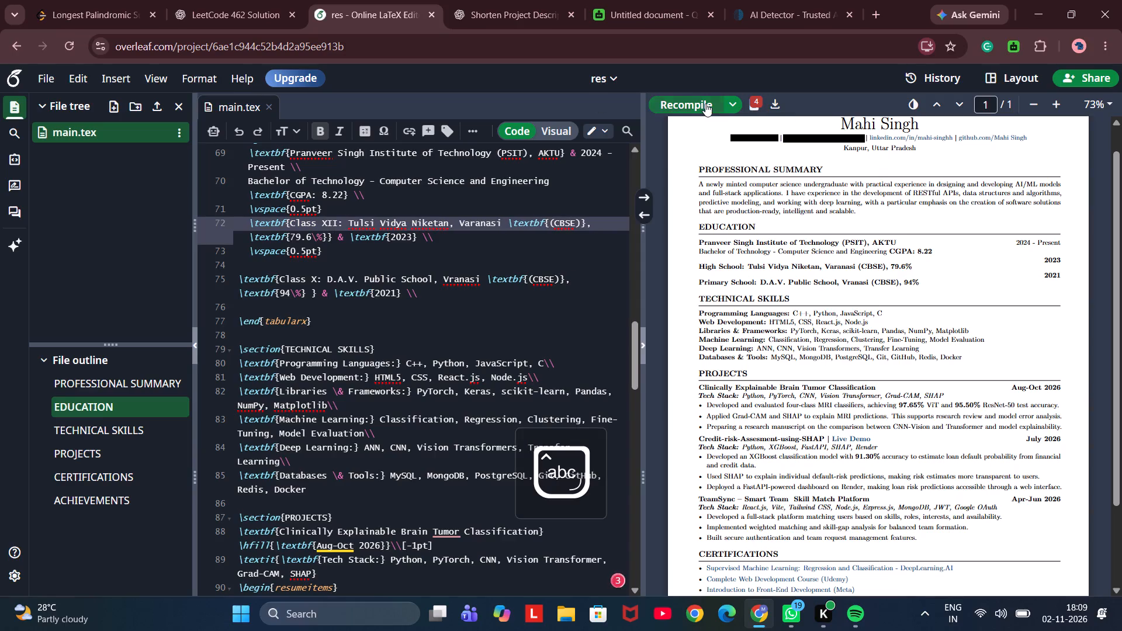
left_click(705, 103)
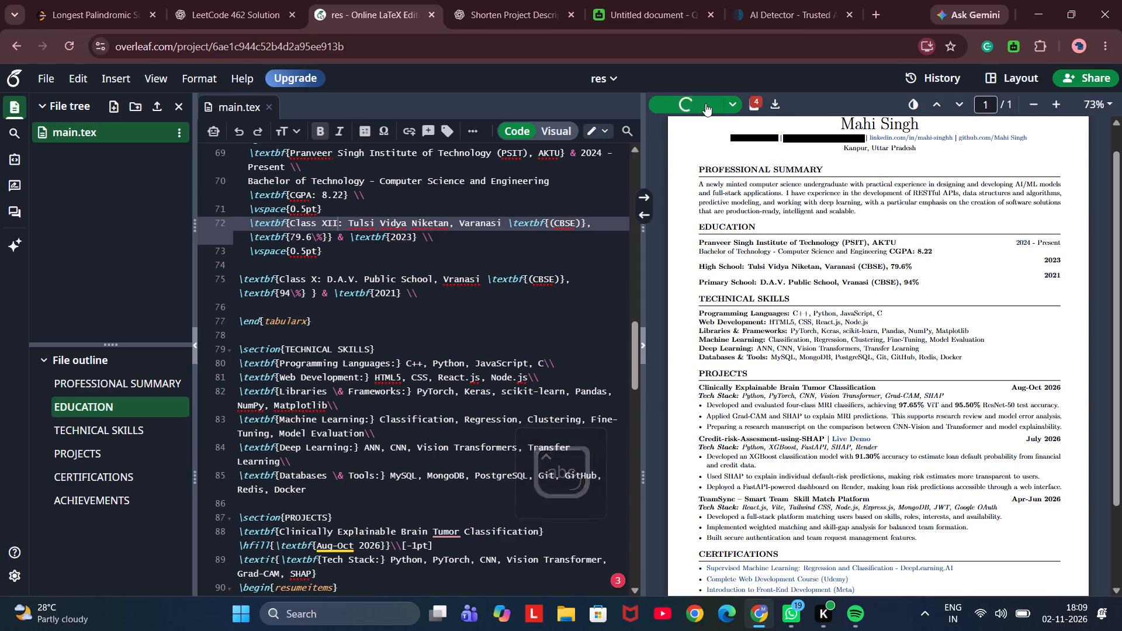
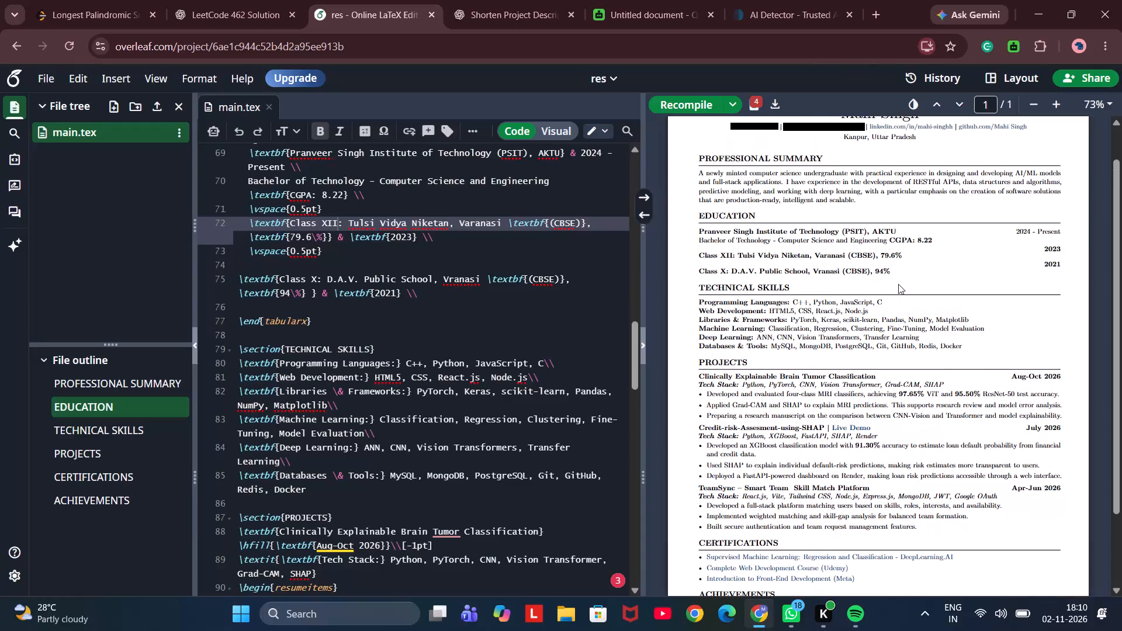
Make the "2024 - Present" dates of the Pranveer Singh Institute entry bold with \textbf{} and recompile the resume.
scroll(898, 284, "up", 1)
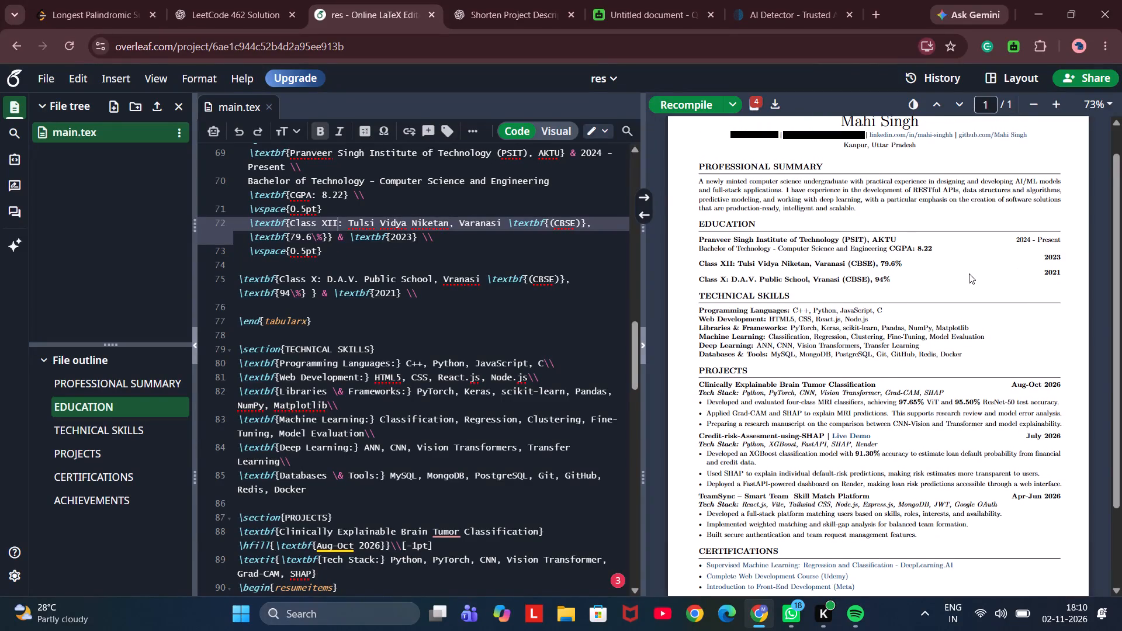
scroll(602, 258, "right", 1)
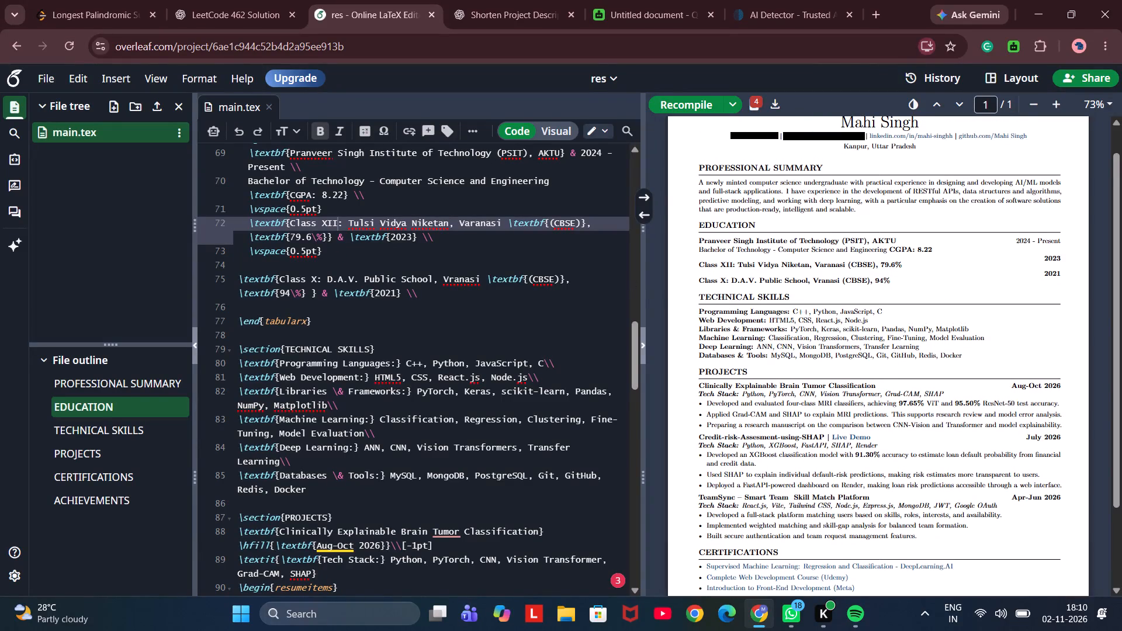
scroll(602, 258, "right", 1)
scroll(541, 240, "up", 1)
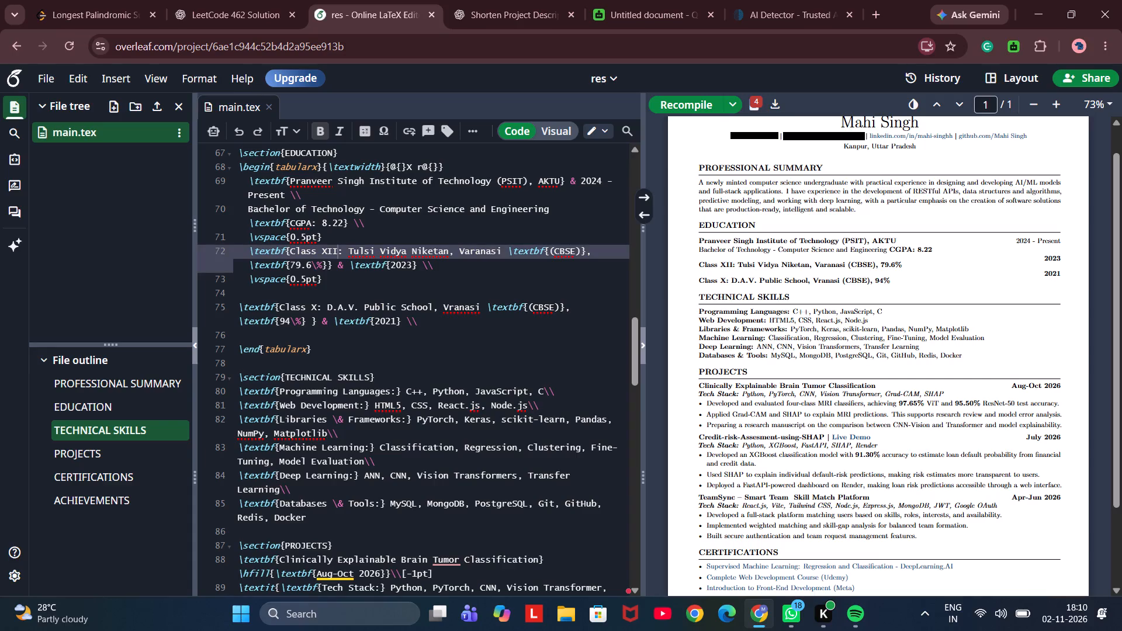
left_click_drag(488, 305, 490, 306)
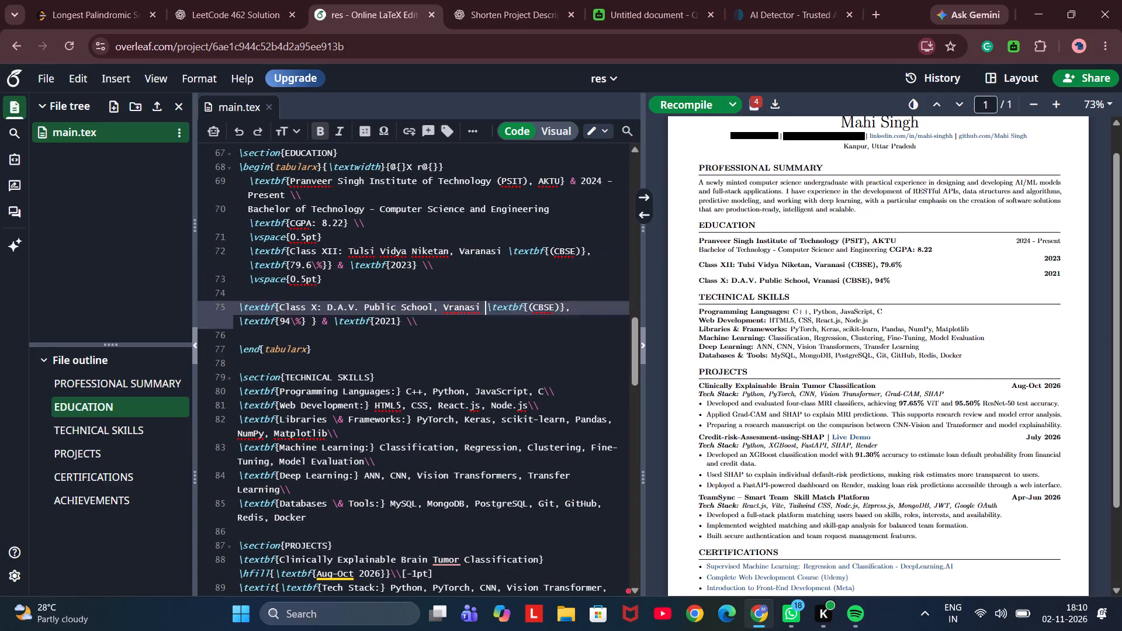
left_click_drag(490, 306, 512, 306)
left_click(582, 179)
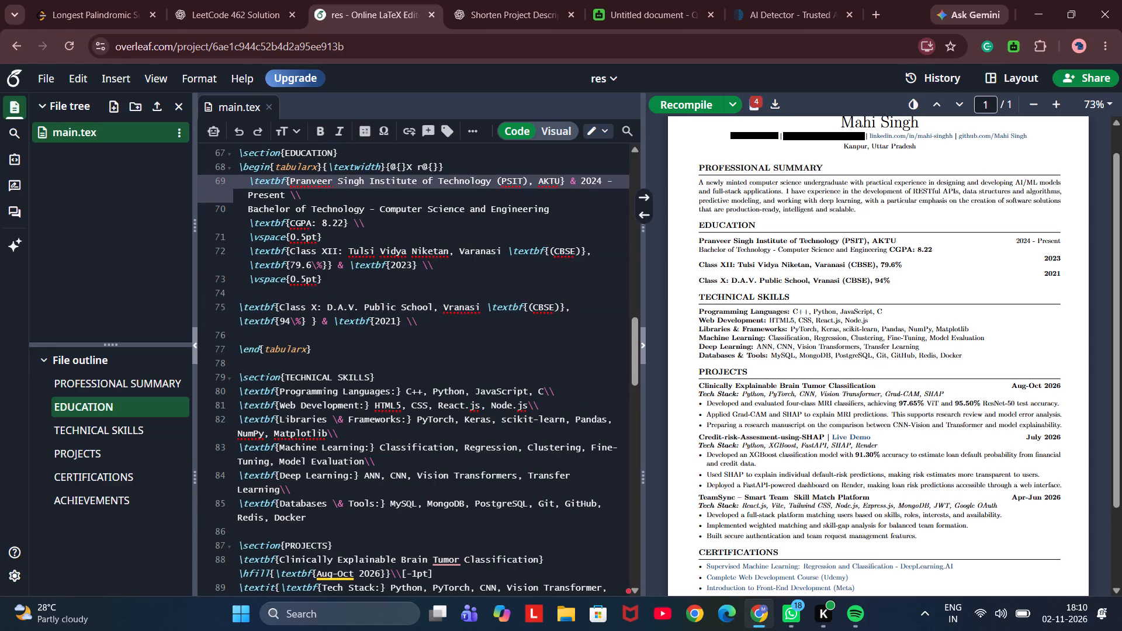
type("\\te")
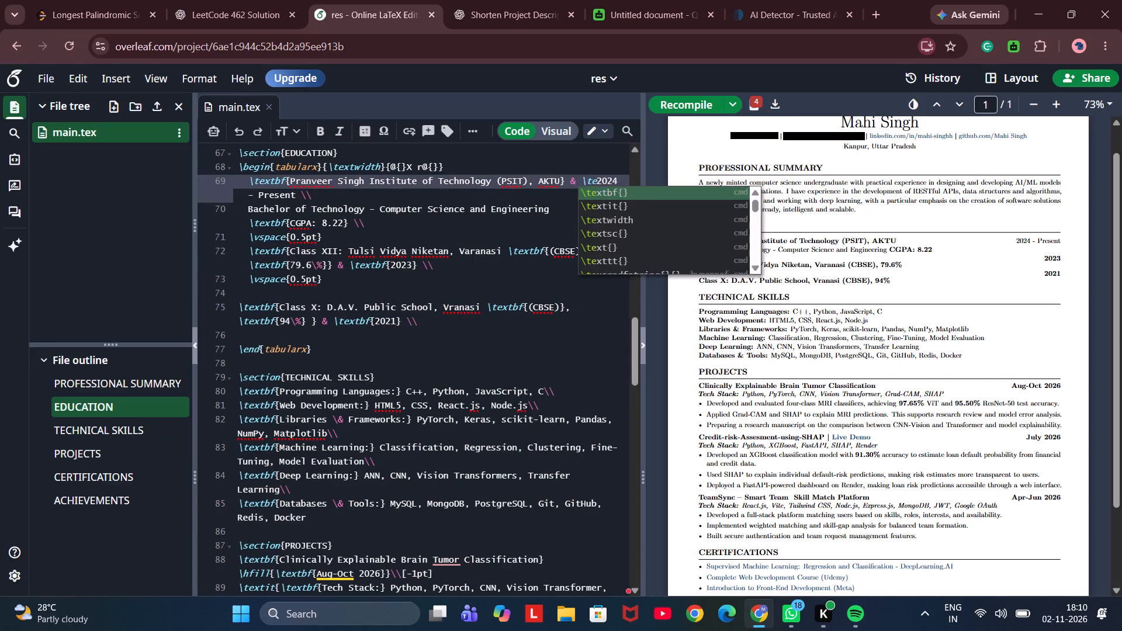
key("Return")
key("0")
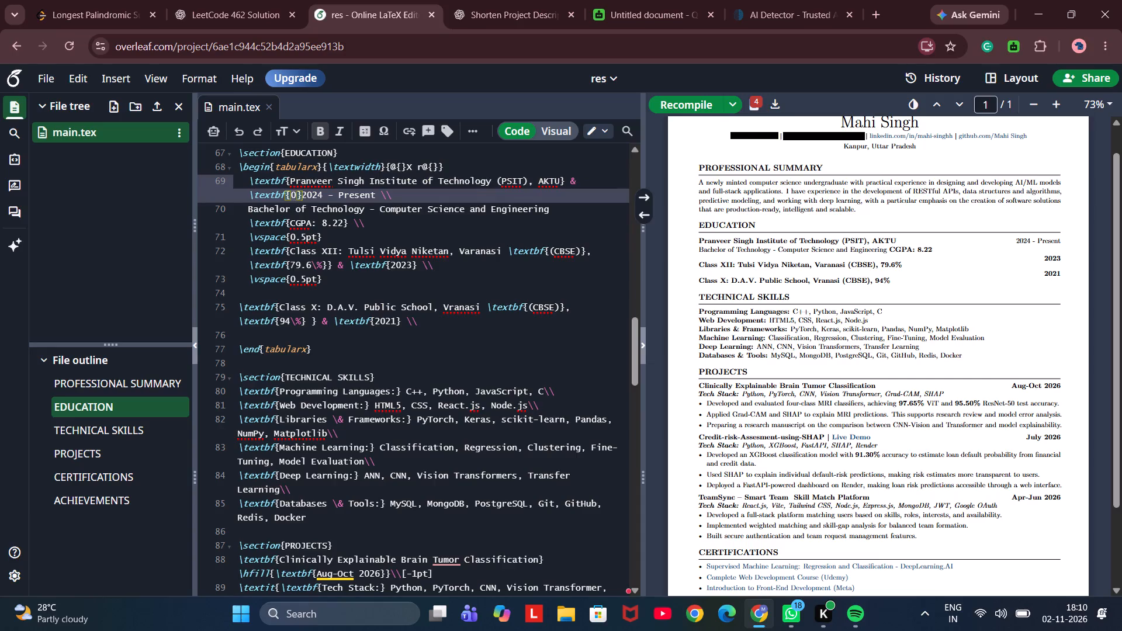
key("BackSpace")
key("Right")
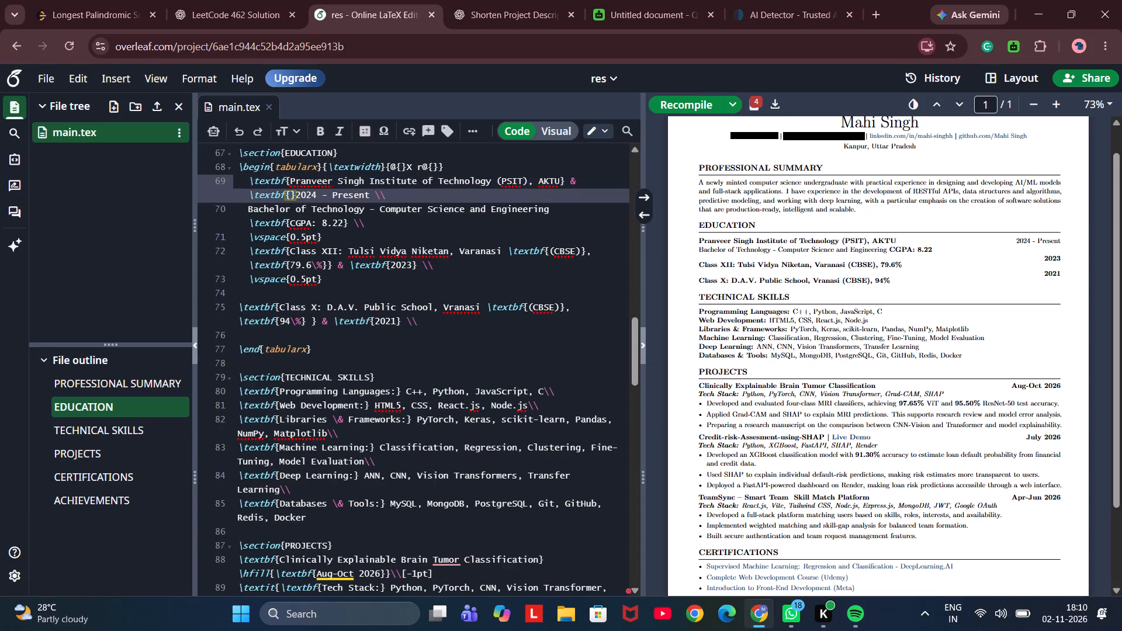
key("BackSpace")
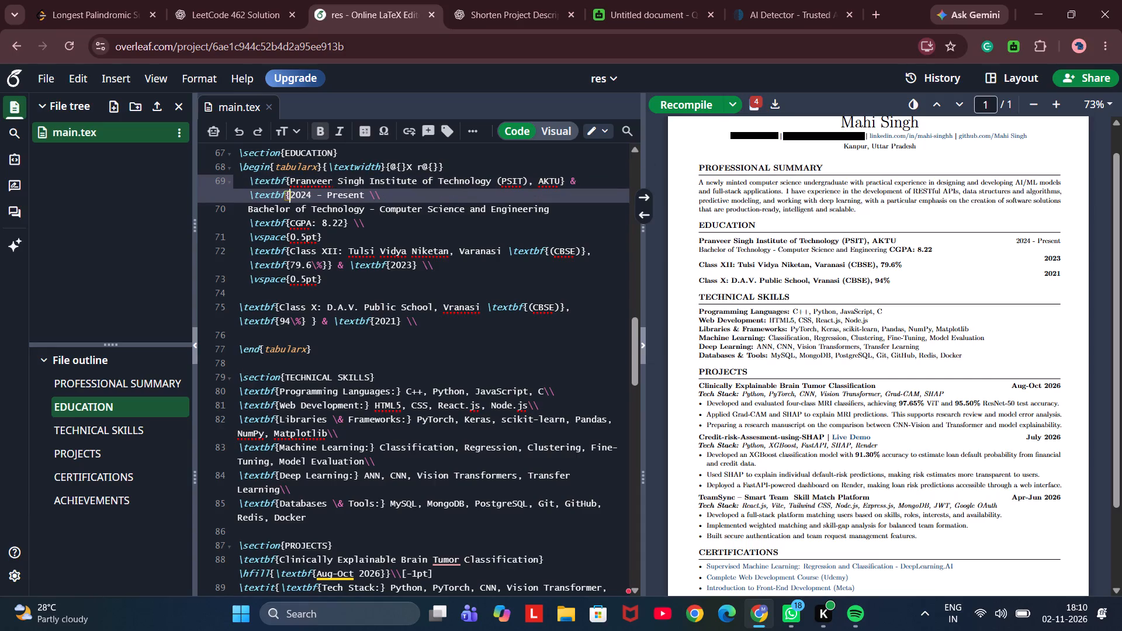
left_click(365, 189)
left_click(366, 195)
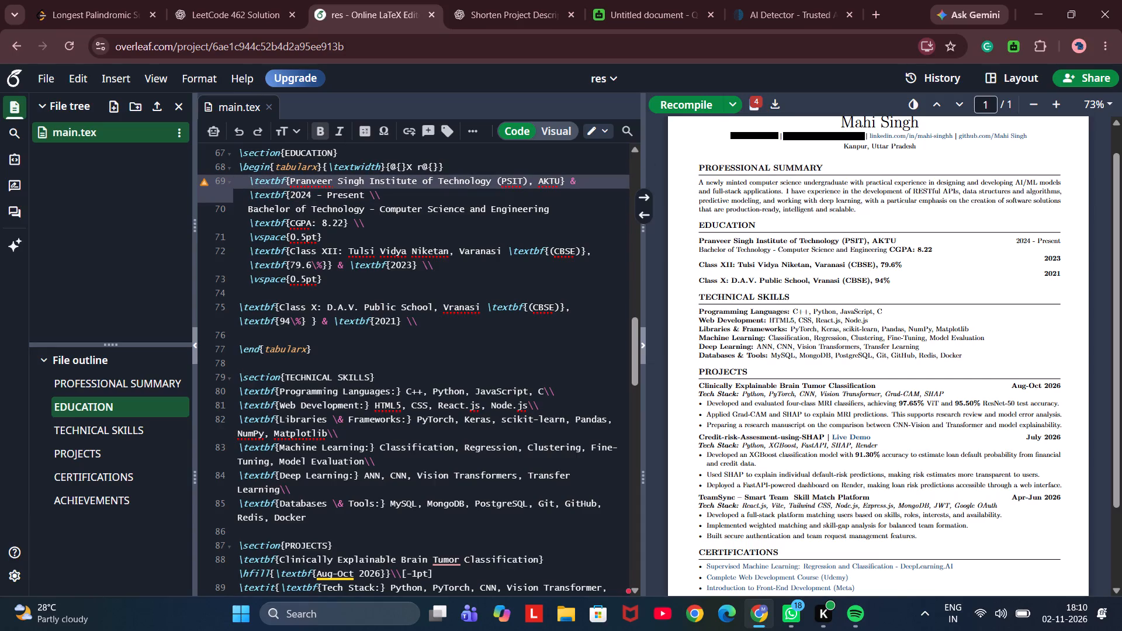
key("shift+braceright")
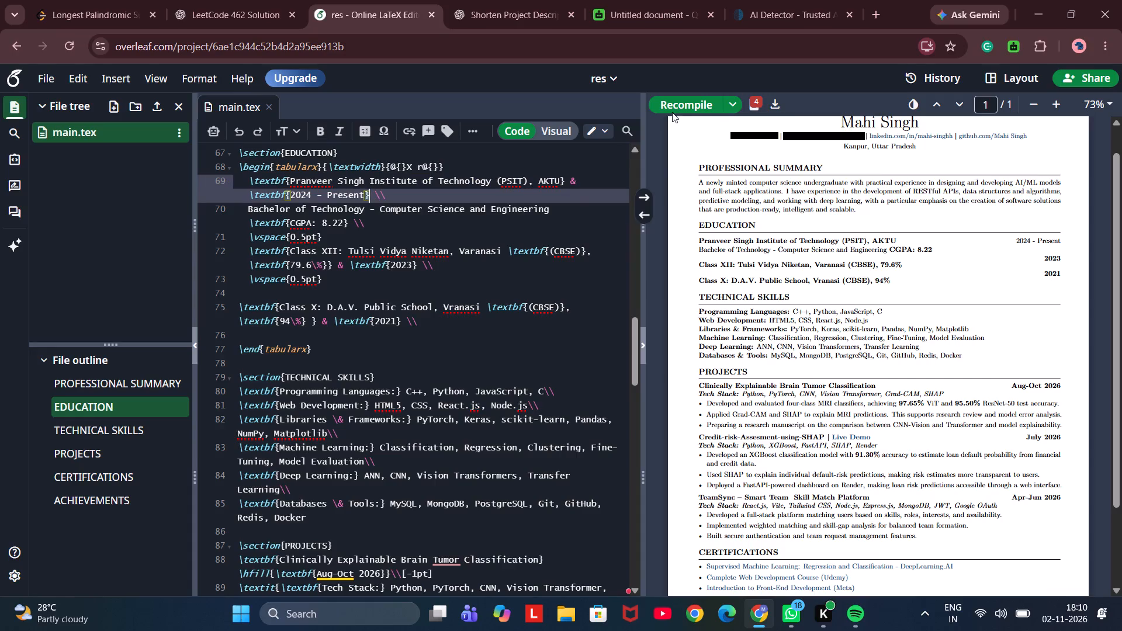
left_click(707, 108)
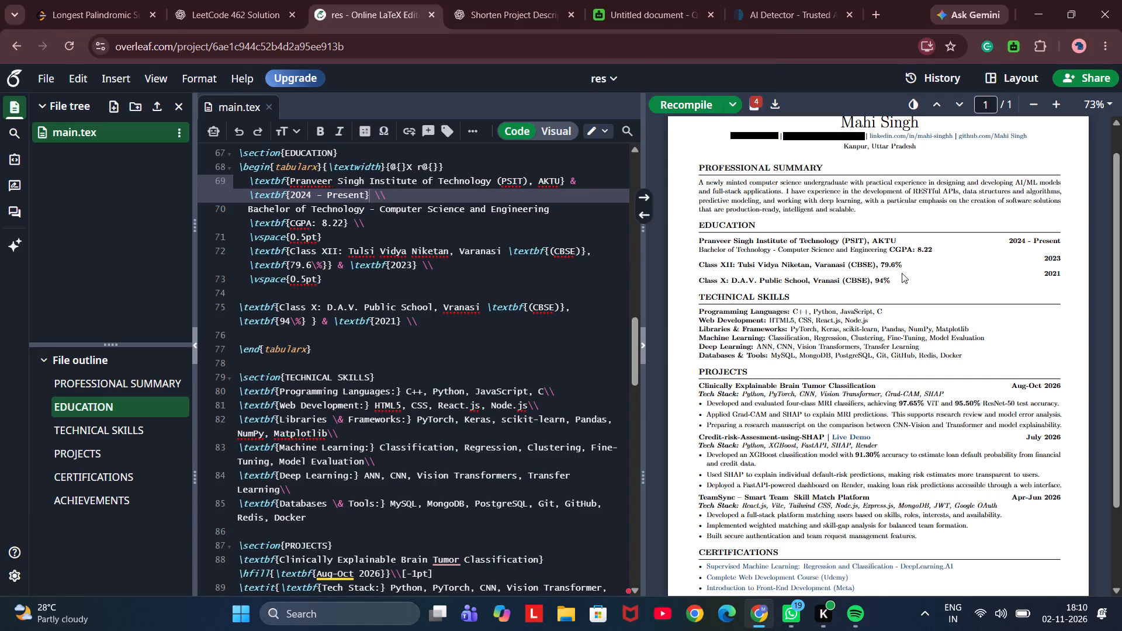
Review the whole compiled resume page, from the header and Education section to Achievements, for layout and content.
scroll(909, 214, "down", 1)
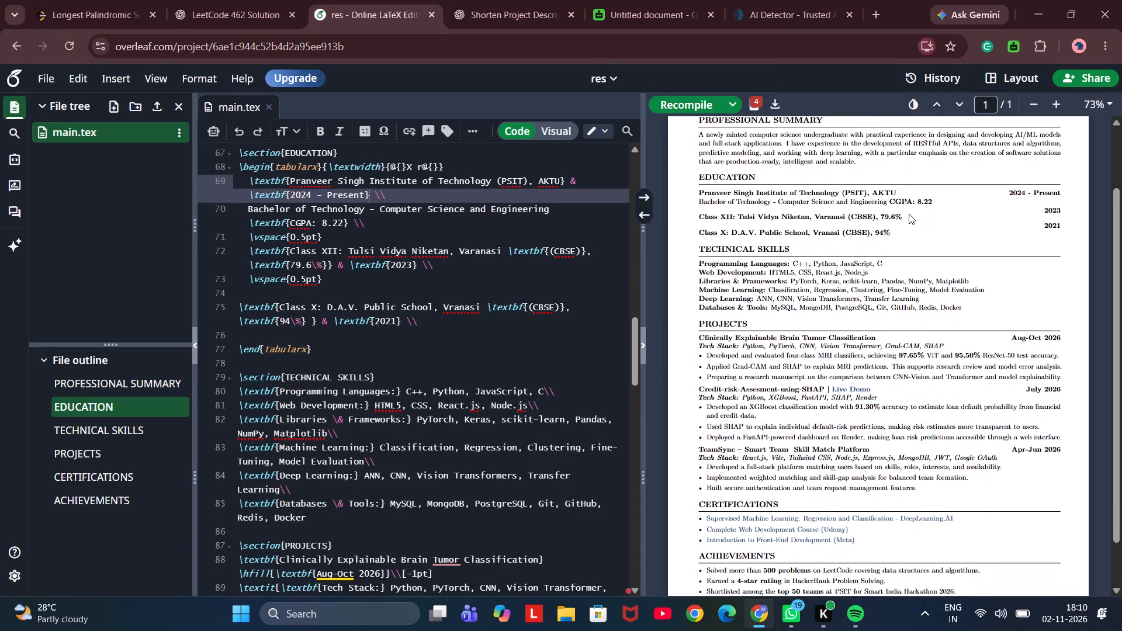
scroll(909, 214, "down", 1)
scroll(909, 214, "up", 1)
scroll(909, 214, "down", 1)
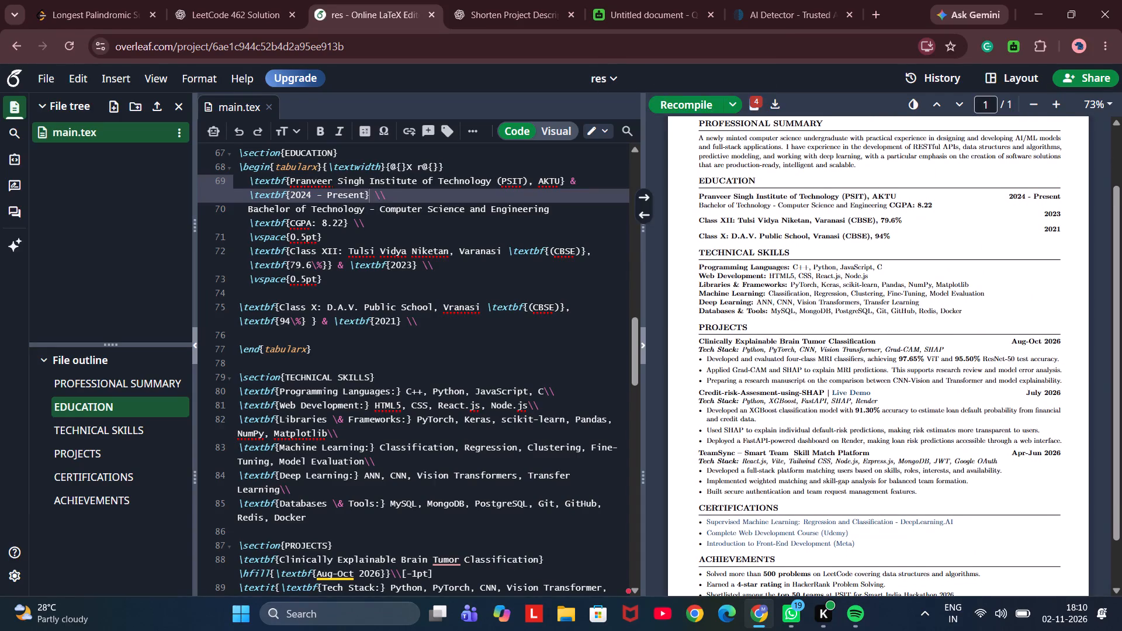
left_click(885, 237)
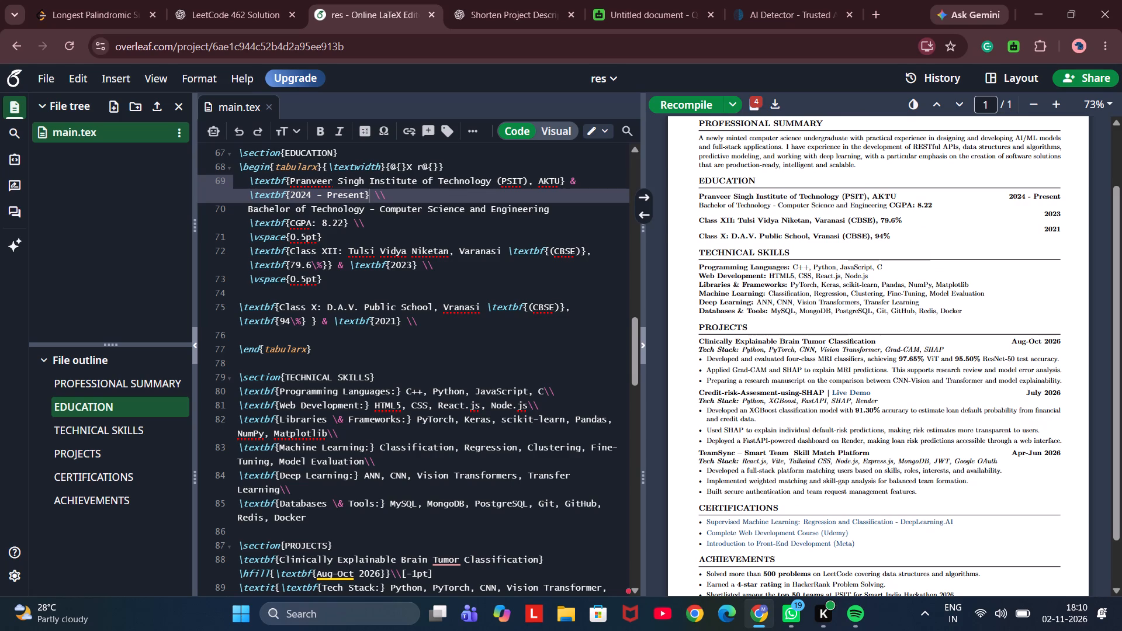
scroll(929, 253, "down", 1)
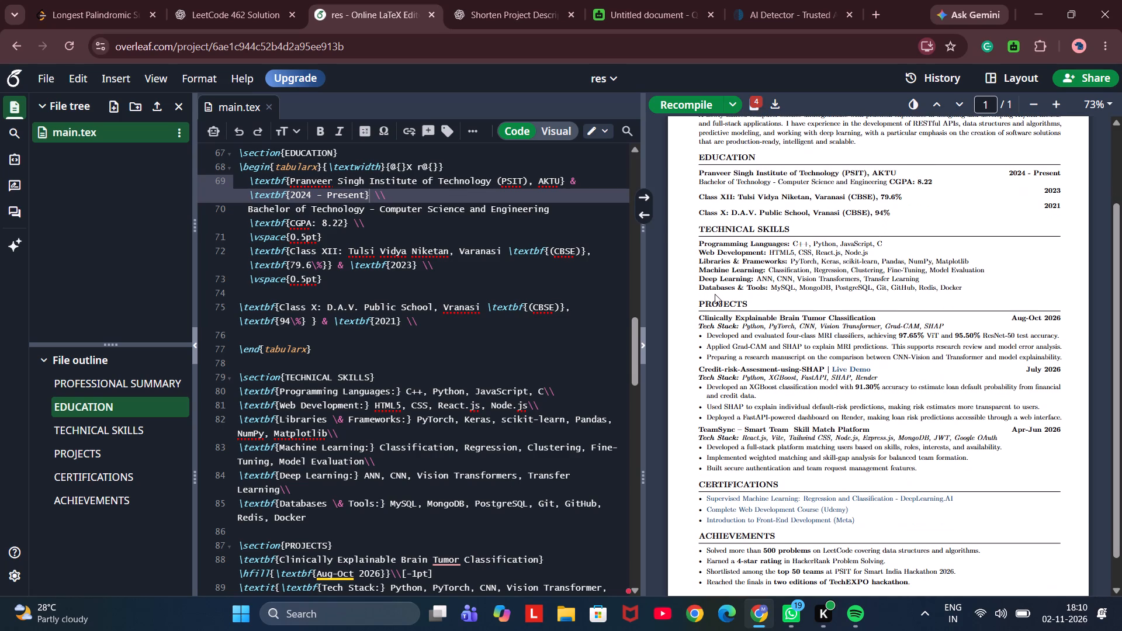
scroll(864, 304, "down", 1)
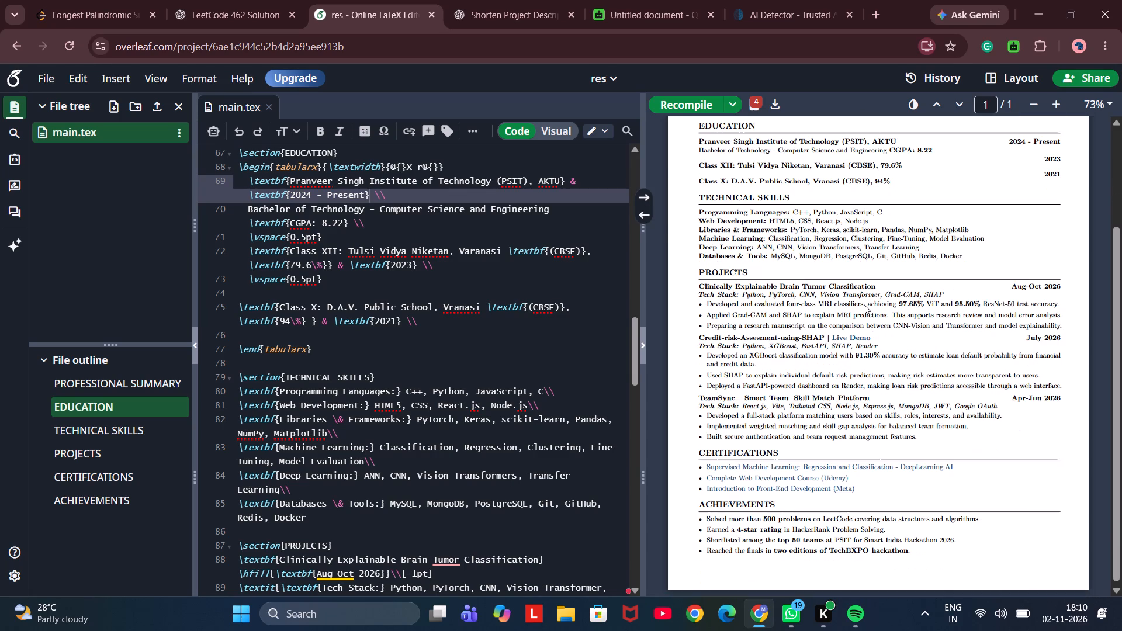
scroll(864, 304, "down", 2)
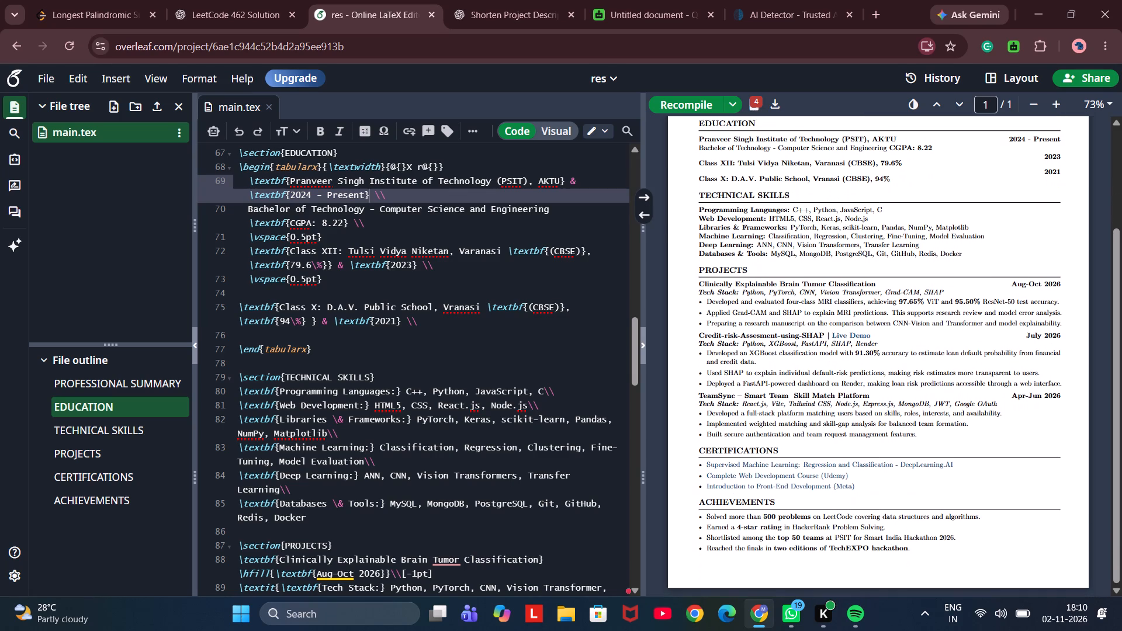
scroll(866, 439, "up", 2)
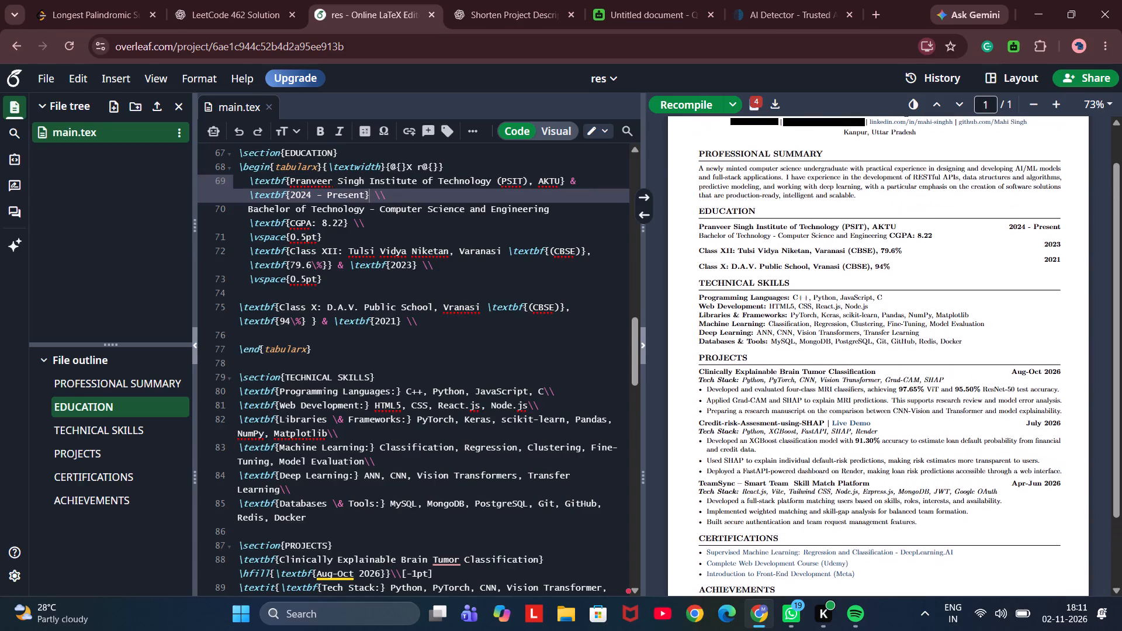
scroll(896, 346, "up", 1)
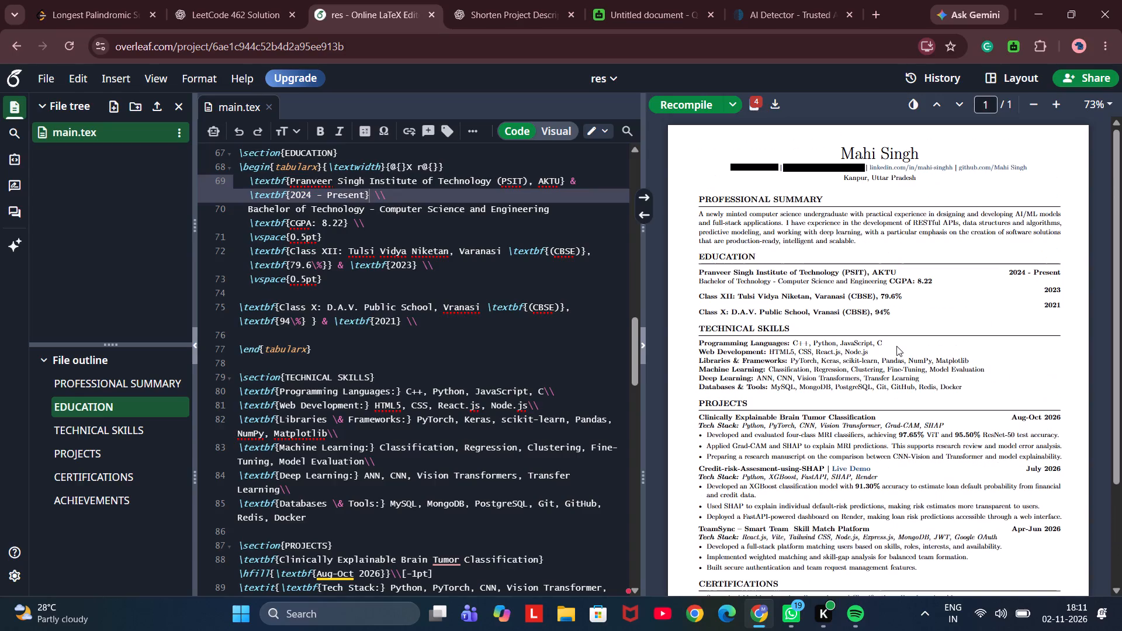
scroll(896, 346, "up", 1)
scroll(896, 346, "down", 1)
scroll(896, 346, "up", 1)
scroll(889, 384, "down", 1)
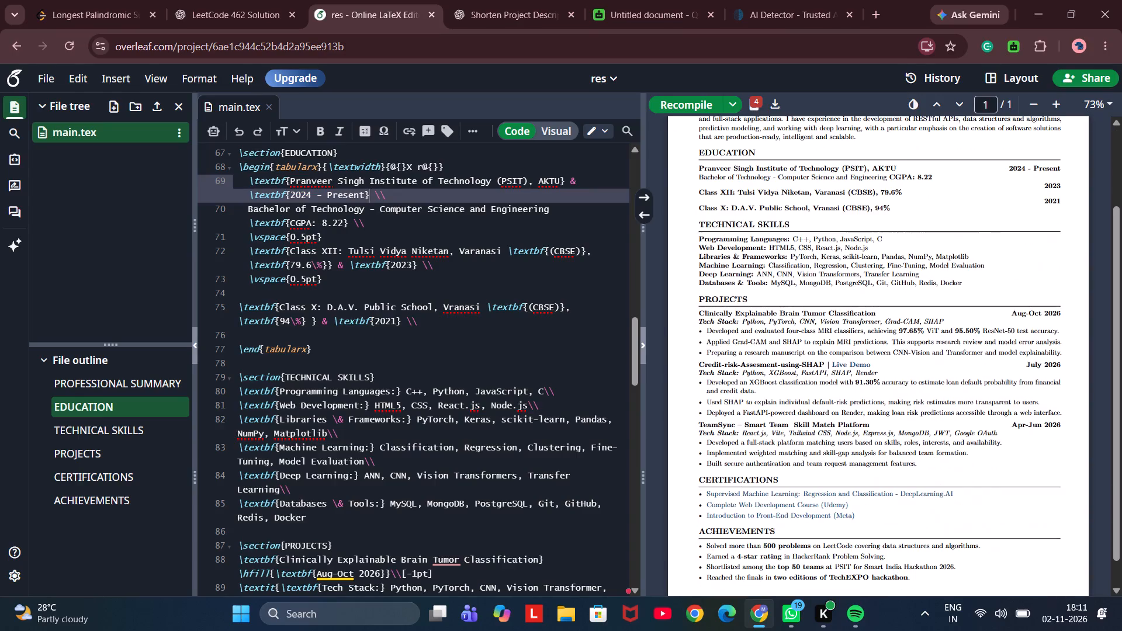
scroll(889, 384, "down", 1)
scroll(882, 223, "up", 1)
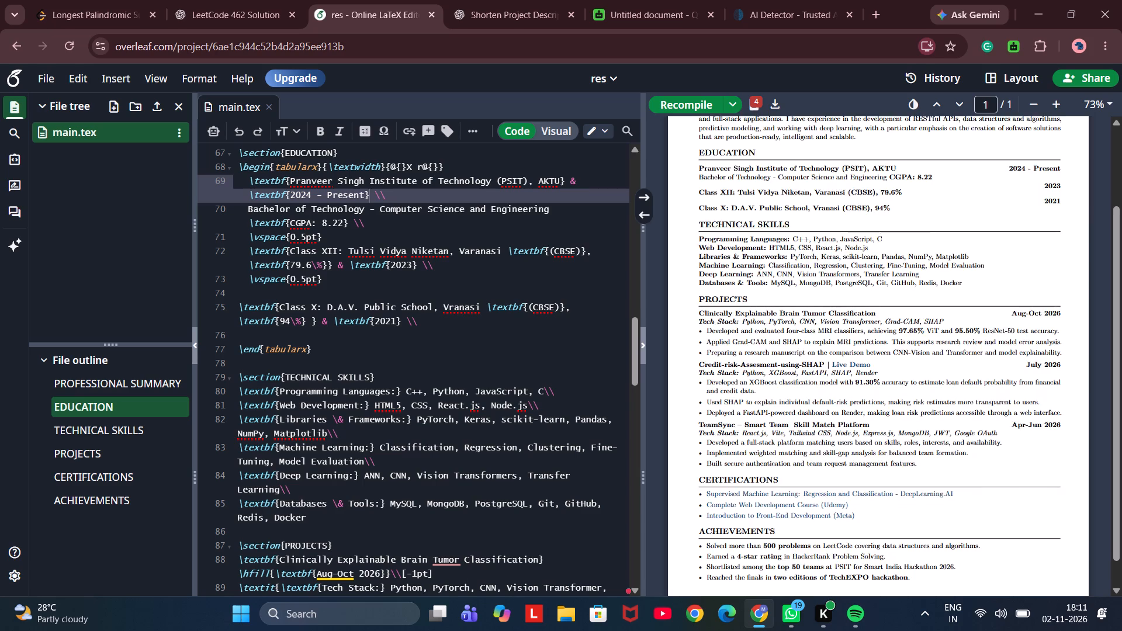
scroll(882, 223, "up", 1)
Download the compiled resume as a PDF.
left_click(780, 105)
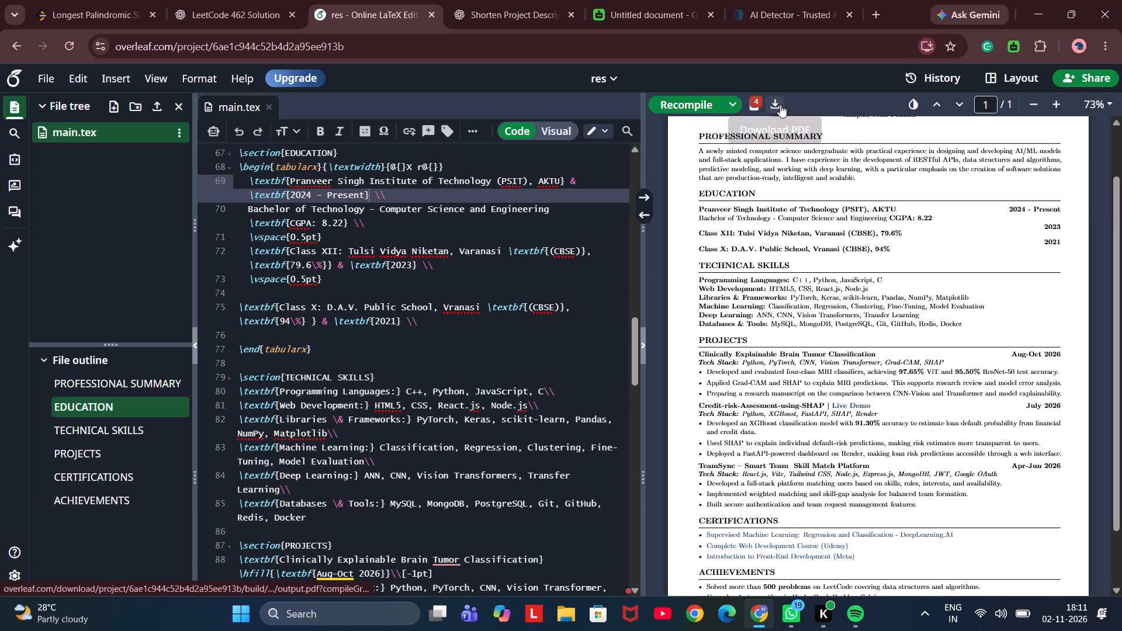
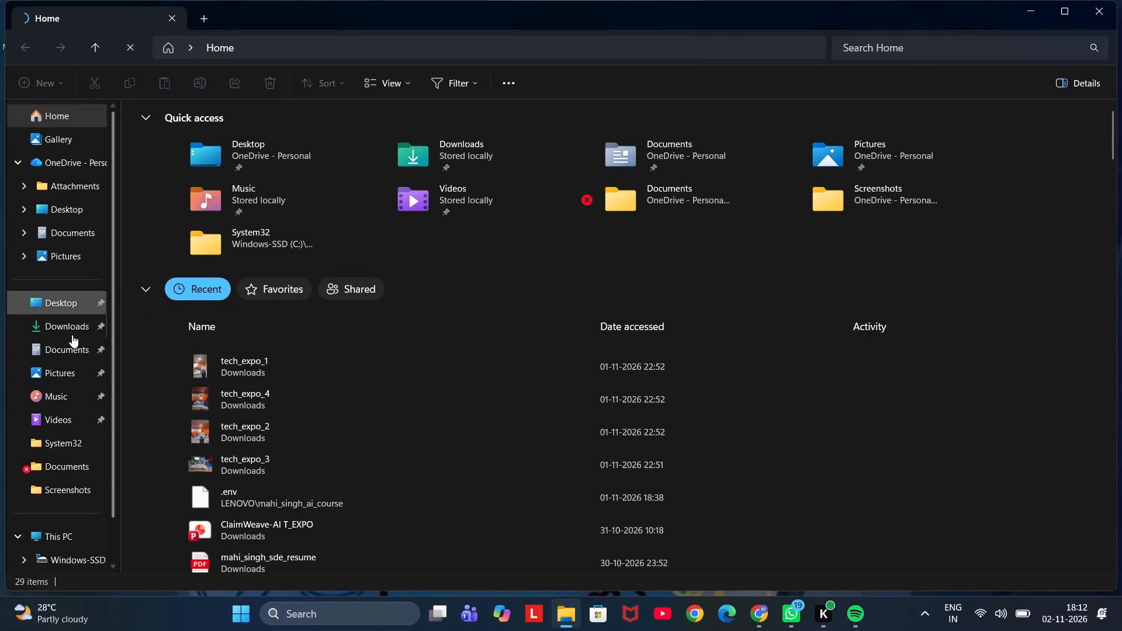
Rename the res PDF in Downloads to the owner's capitalised first and last name plus "_resume", joined by underscores, accepting the "(2)" suffix.
left_click(62, 330)
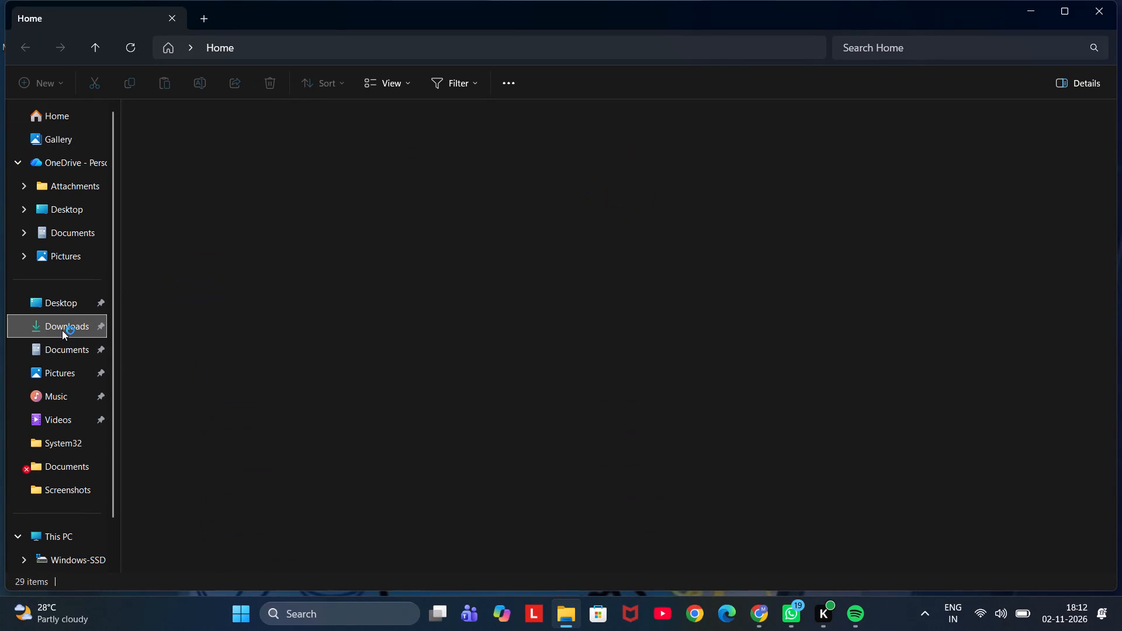
left_click(203, 147)
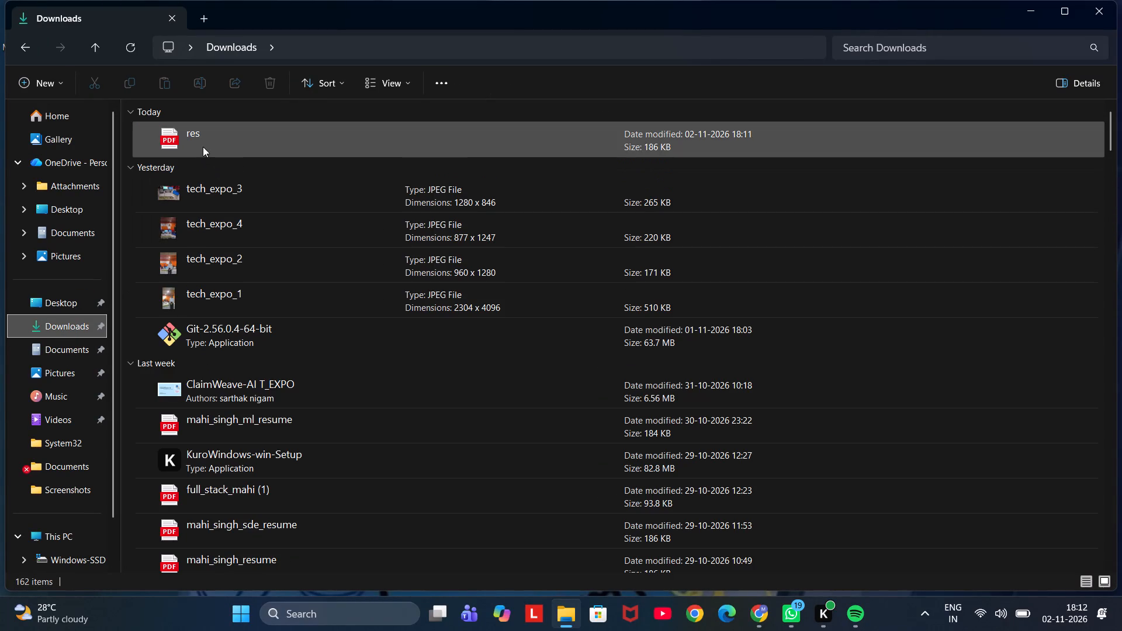
left_click(201, 82)
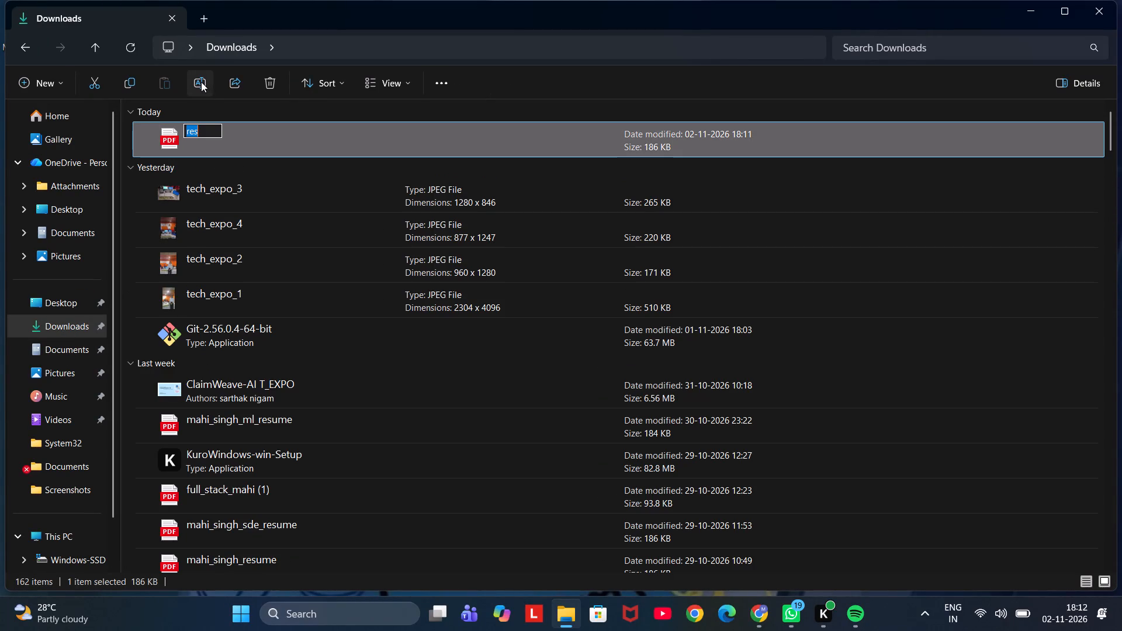
key("BackSpace")
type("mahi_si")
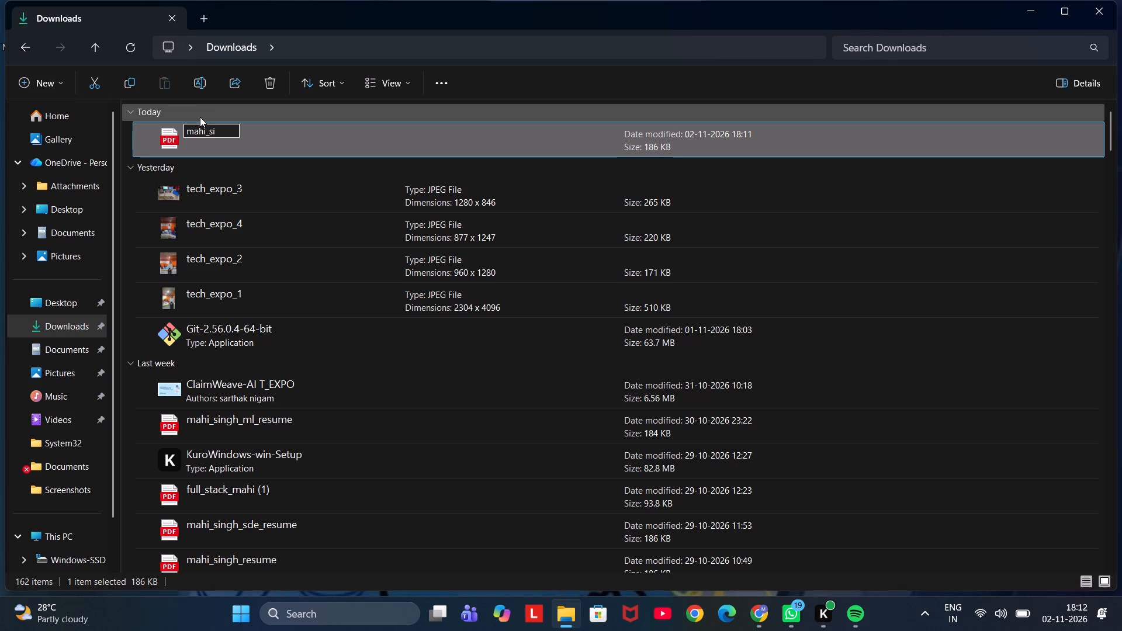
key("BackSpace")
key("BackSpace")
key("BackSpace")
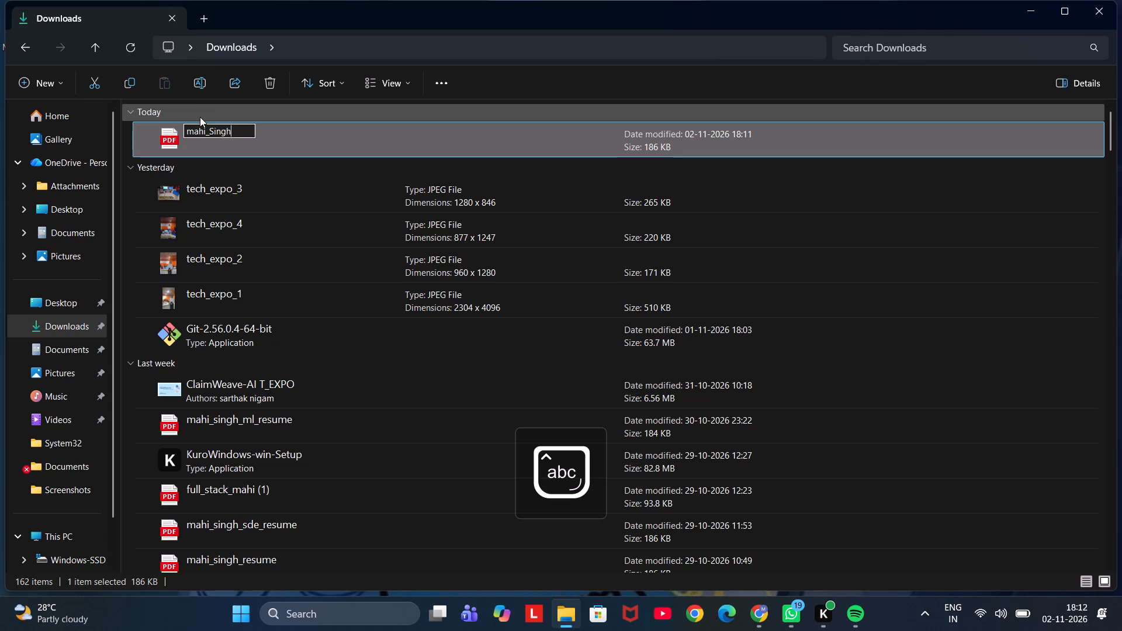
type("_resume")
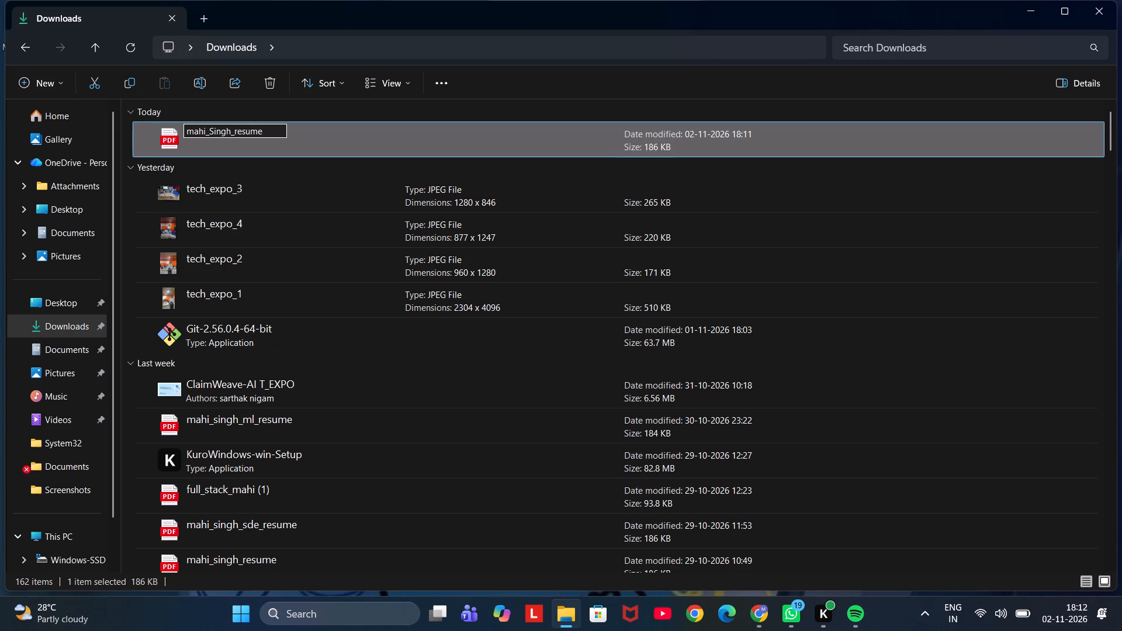
left_click(193, 129)
key("BackSpace")
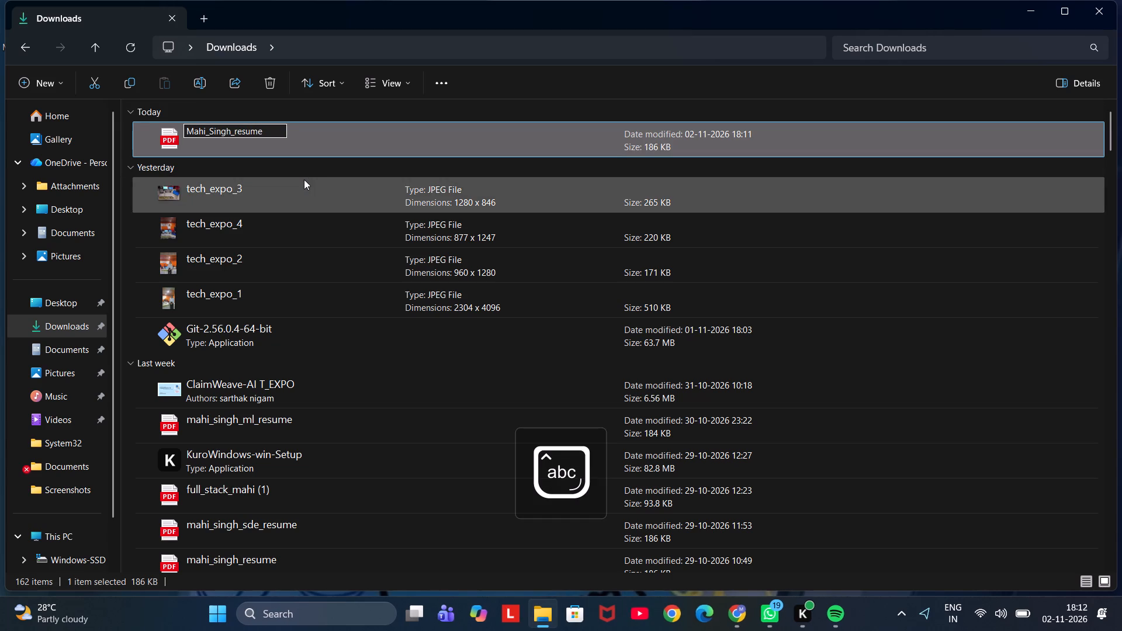
key("Return")
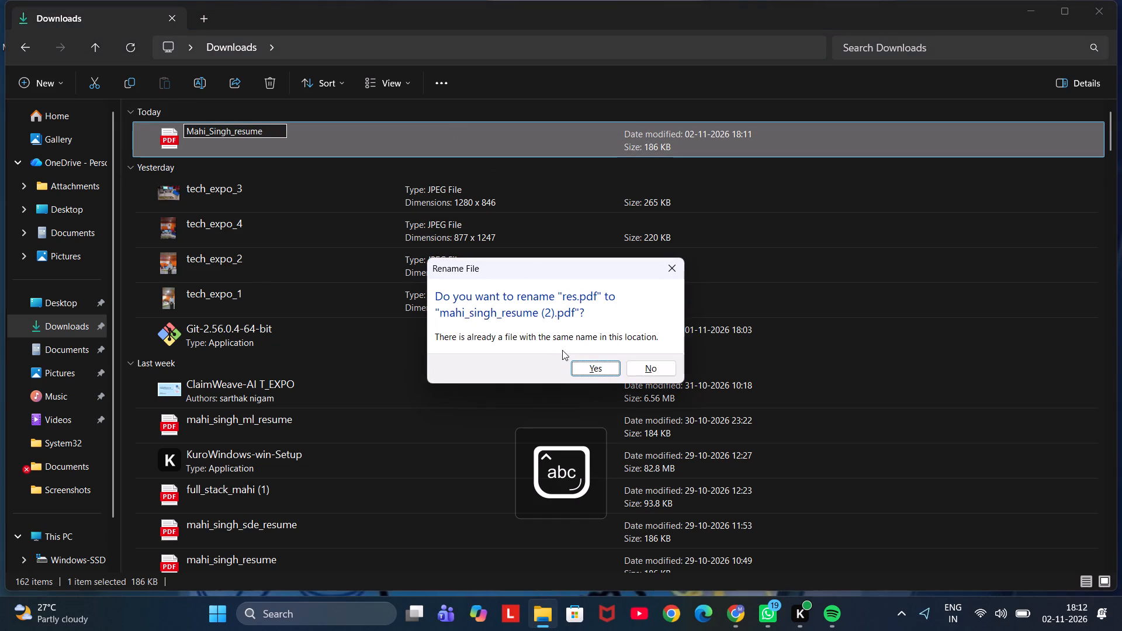
left_click(588, 358)
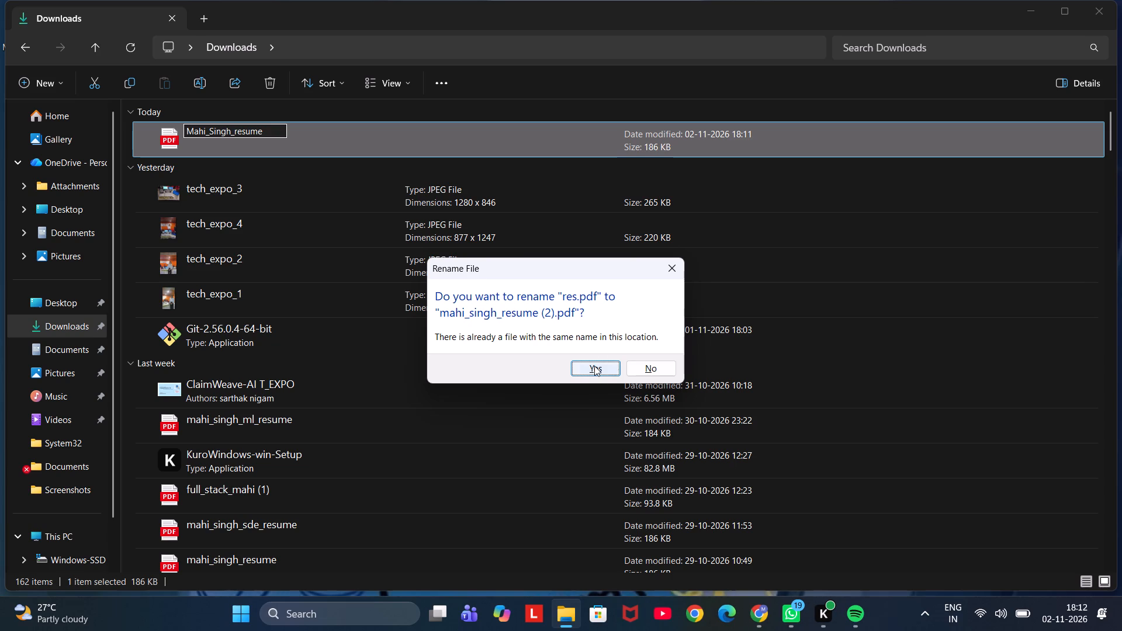
left_click(594, 366)
Rename the same resume PDF so "resume" becomes "Resume" and the "(2)" suffix is removed.
left_click(321, 122)
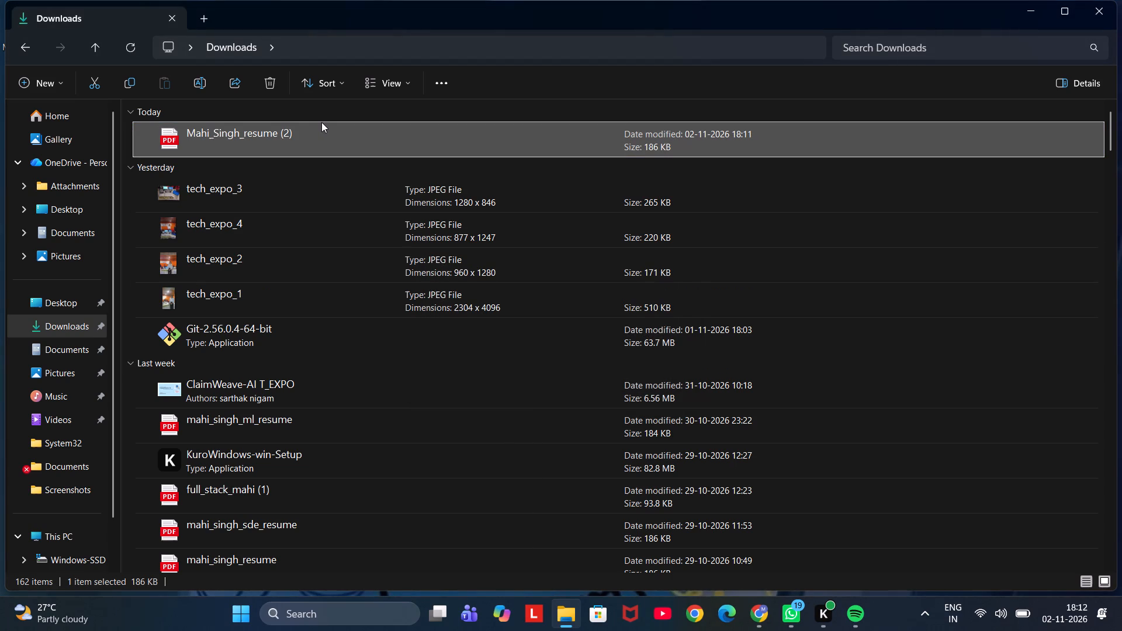
left_click_drag(333, 138, 361, 144)
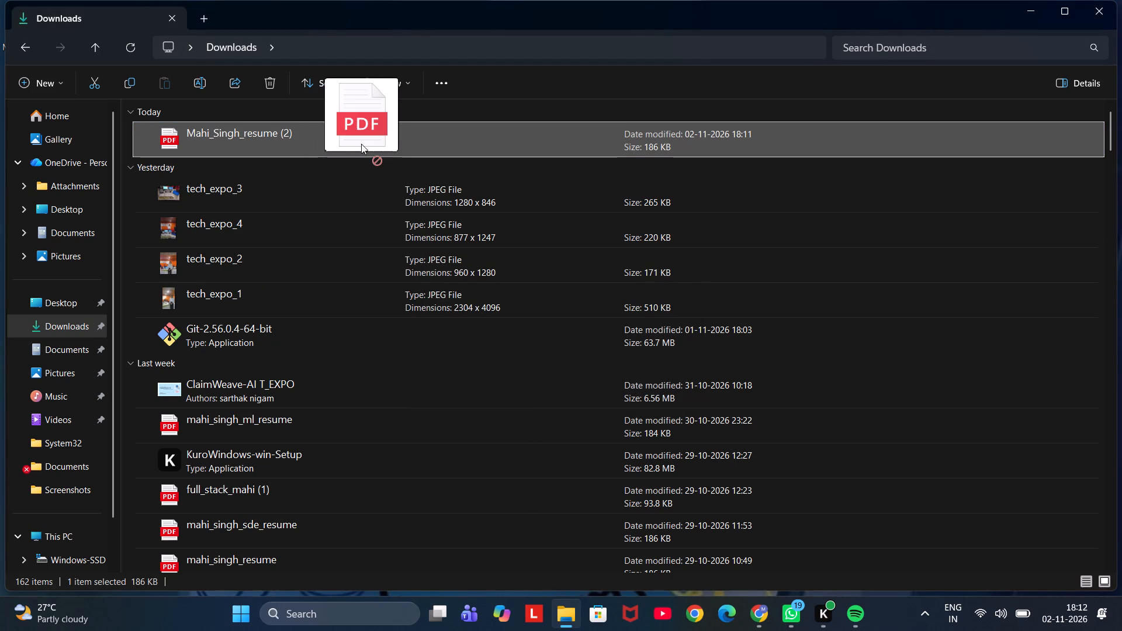
left_click(361, 144)
left_click(207, 83)
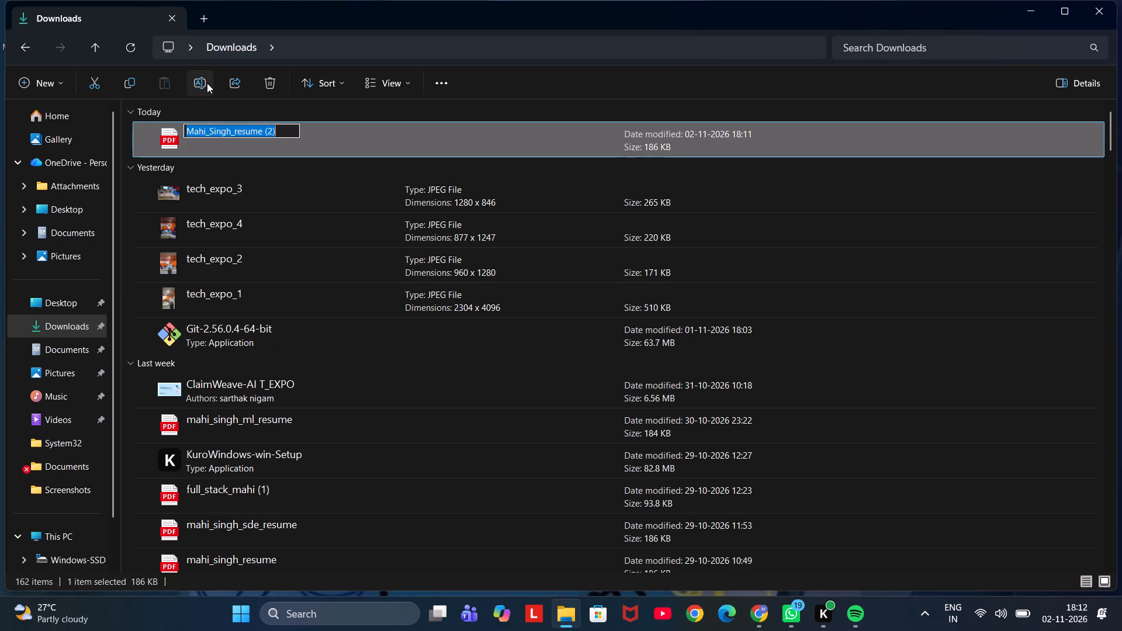
left_click(237, 130)
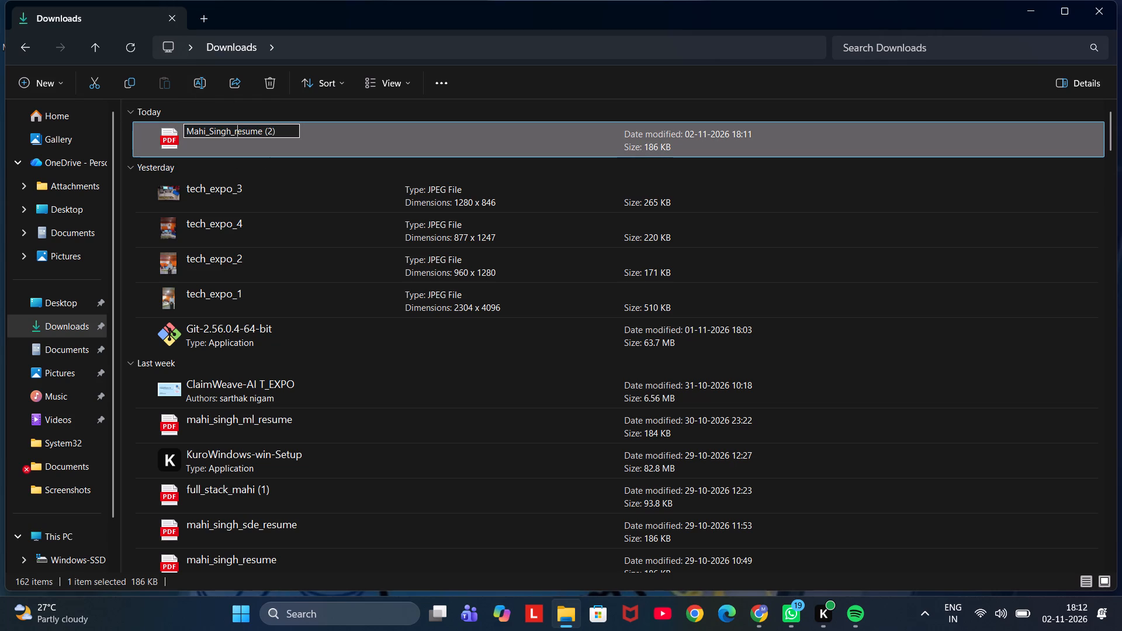
key("BackSpace")
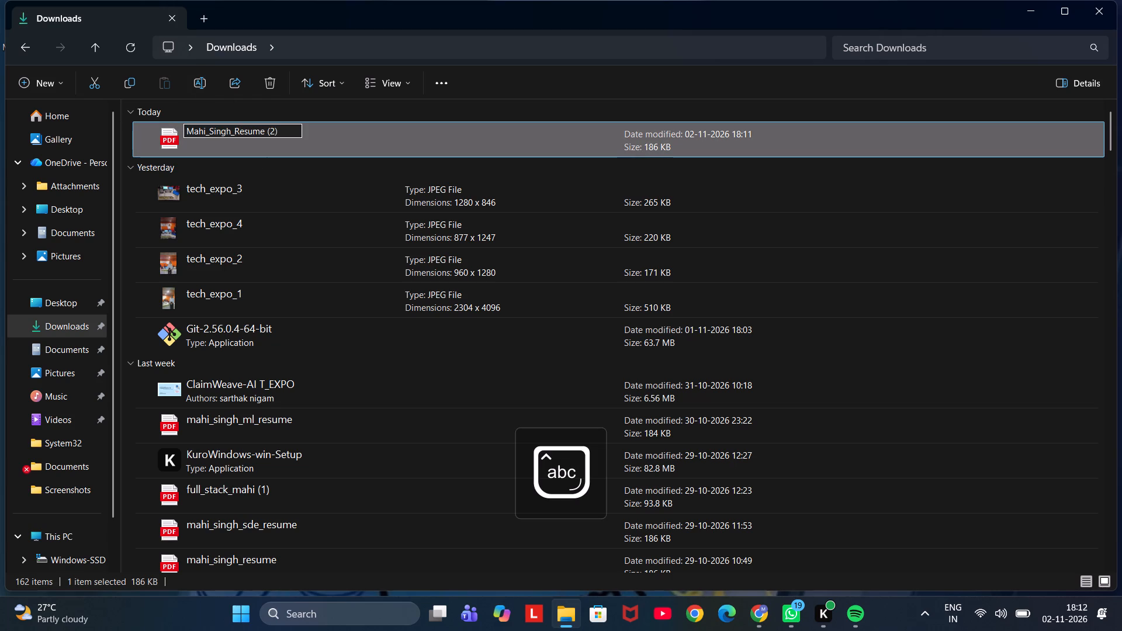
left_click(280, 126)
key("BackSpace")
key("BackSpace")
key("BackSpace")
key("Return")
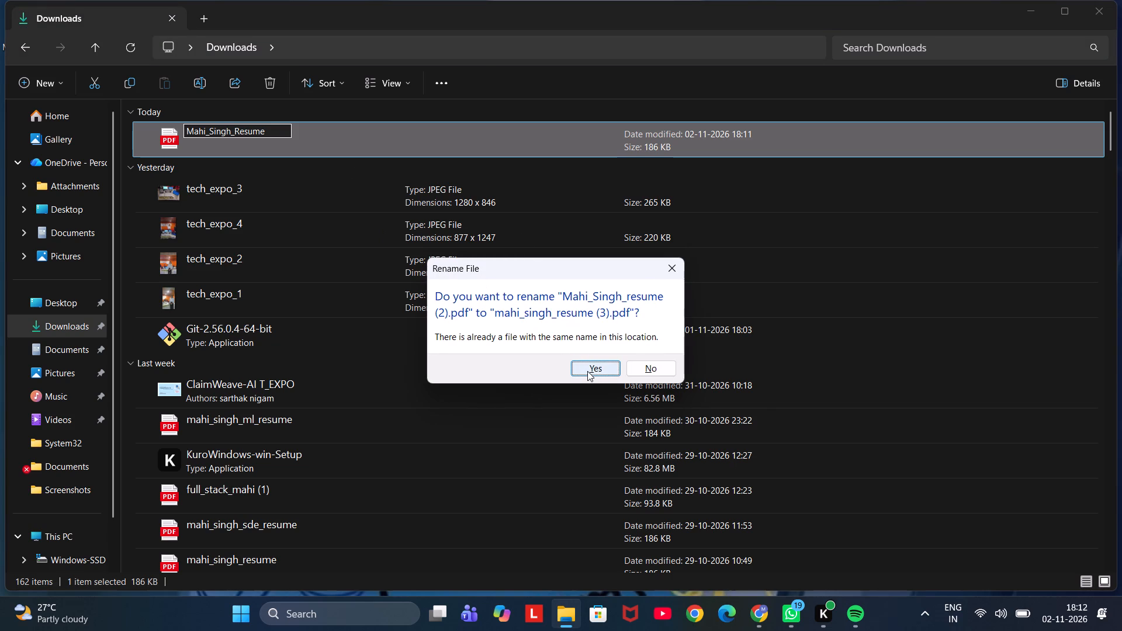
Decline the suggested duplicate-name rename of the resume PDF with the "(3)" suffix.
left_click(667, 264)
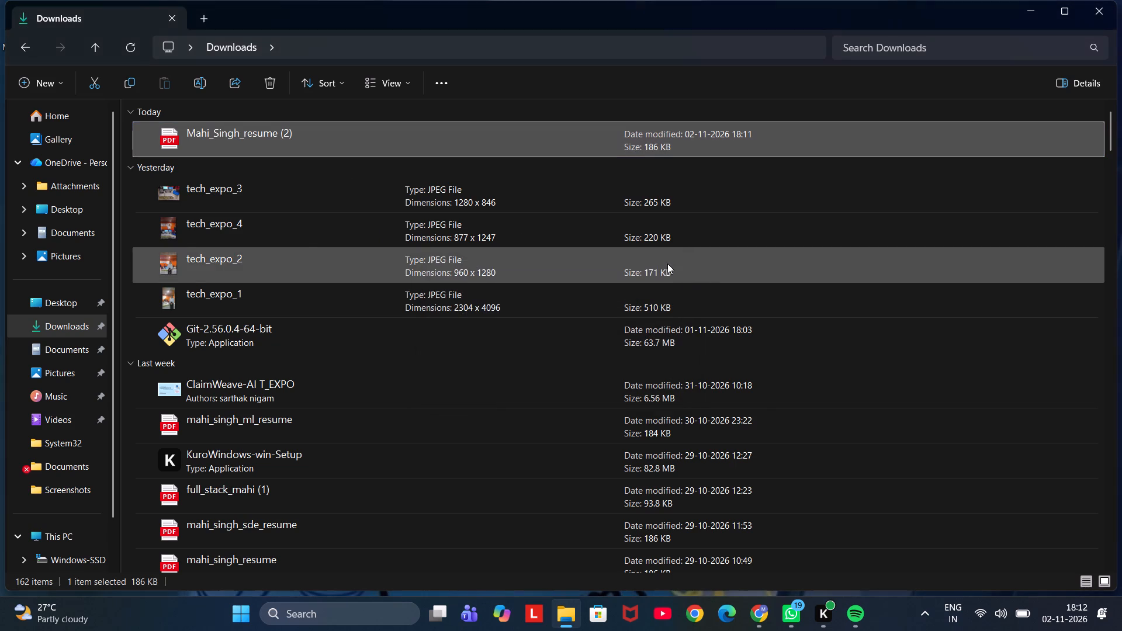
Rename today's resume PDF in Downloads, removing the "(2)" suffix and changing the final word to "resumee".
right_click(352, 136)
left_click(316, 131)
right_click(316, 131)
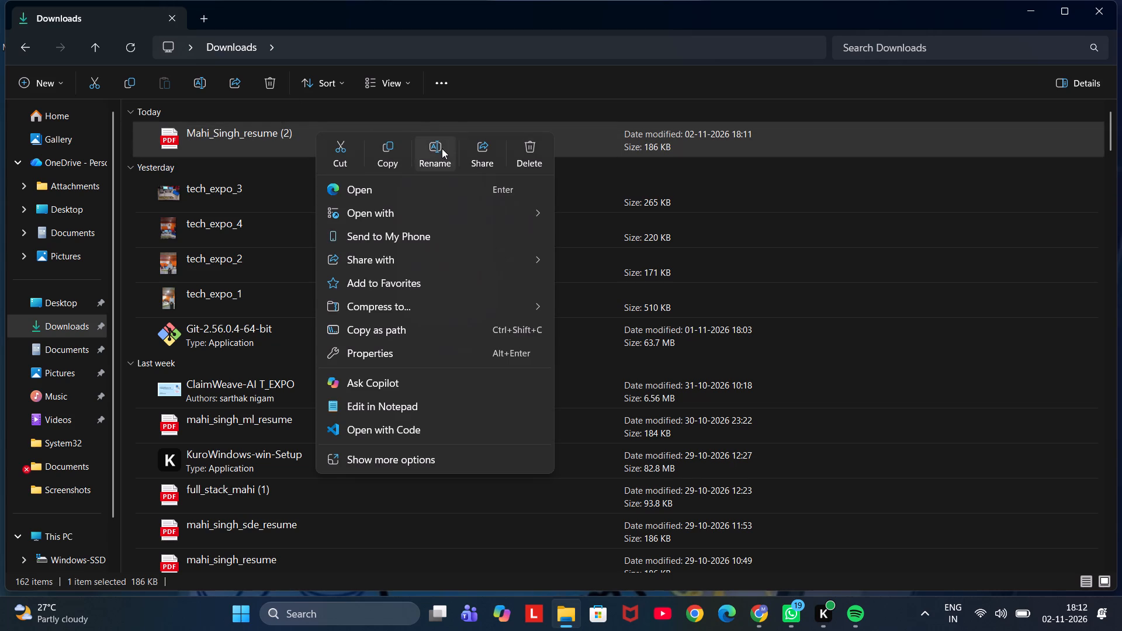
left_click(442, 148)
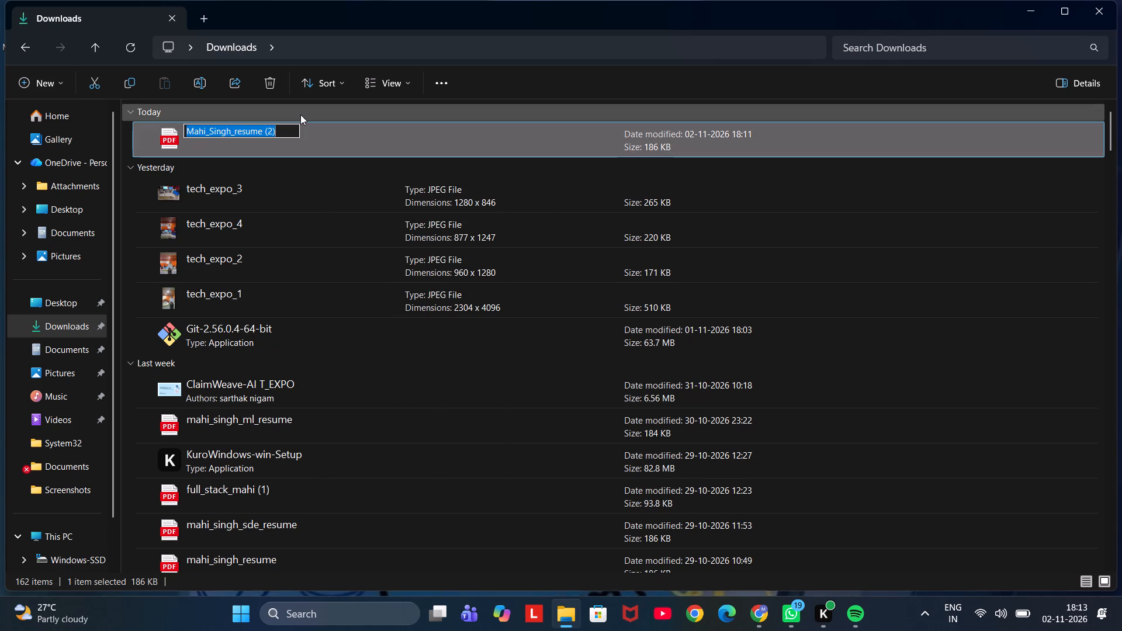
left_click(300, 115)
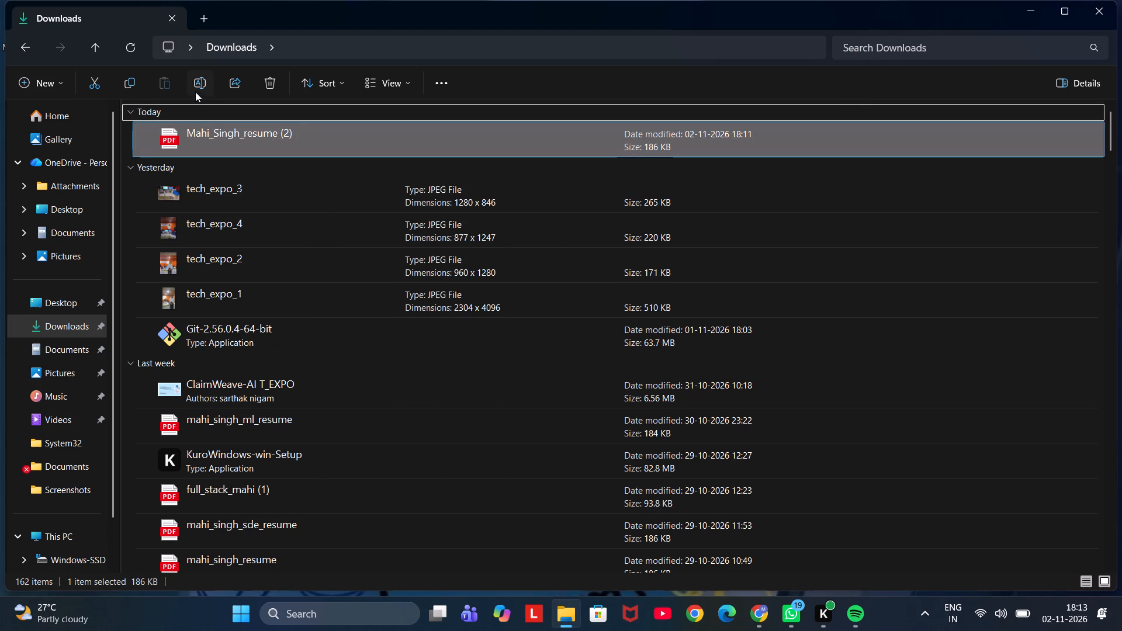
left_click(195, 92)
left_click(288, 129)
key("BackSpace")
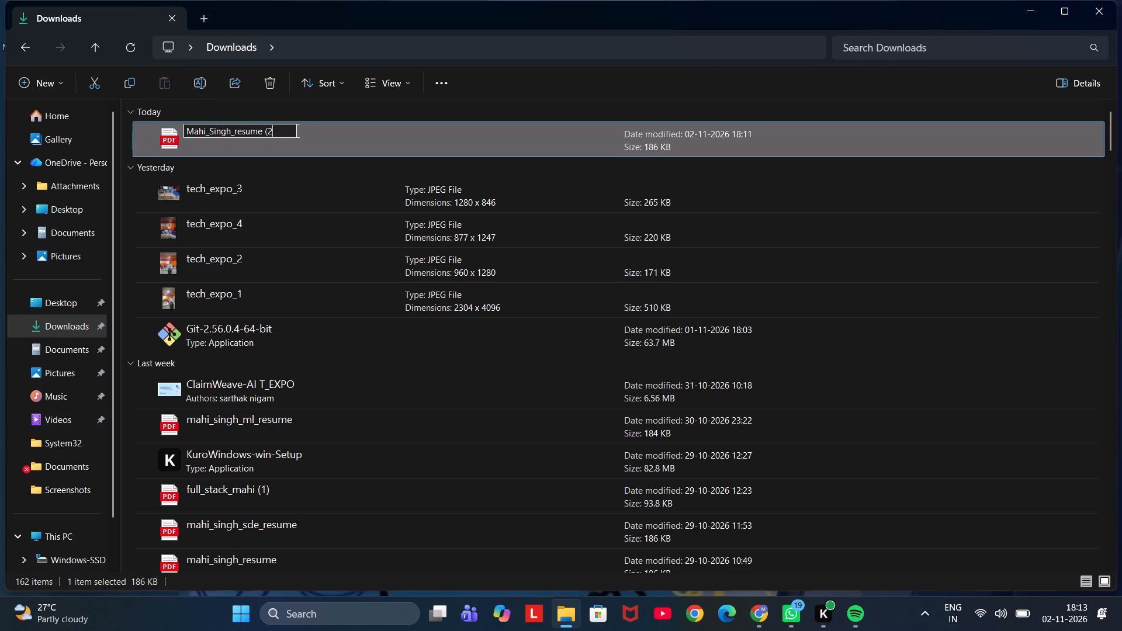
key("BackSpace")
key("BackSpace")
key("BackSpace")
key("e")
key("Return")
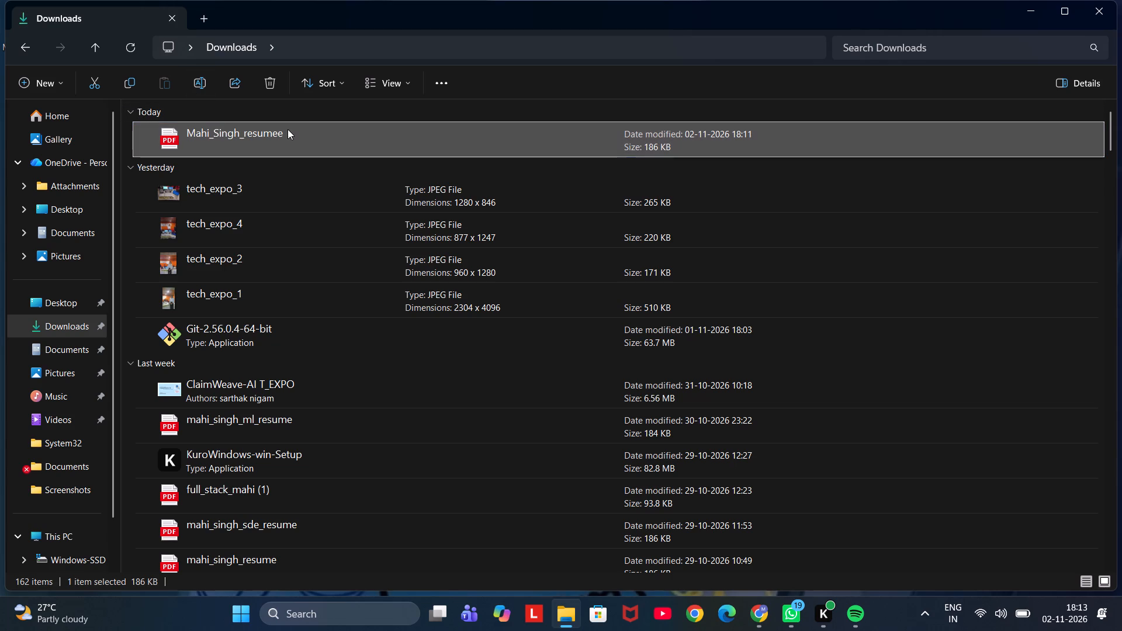